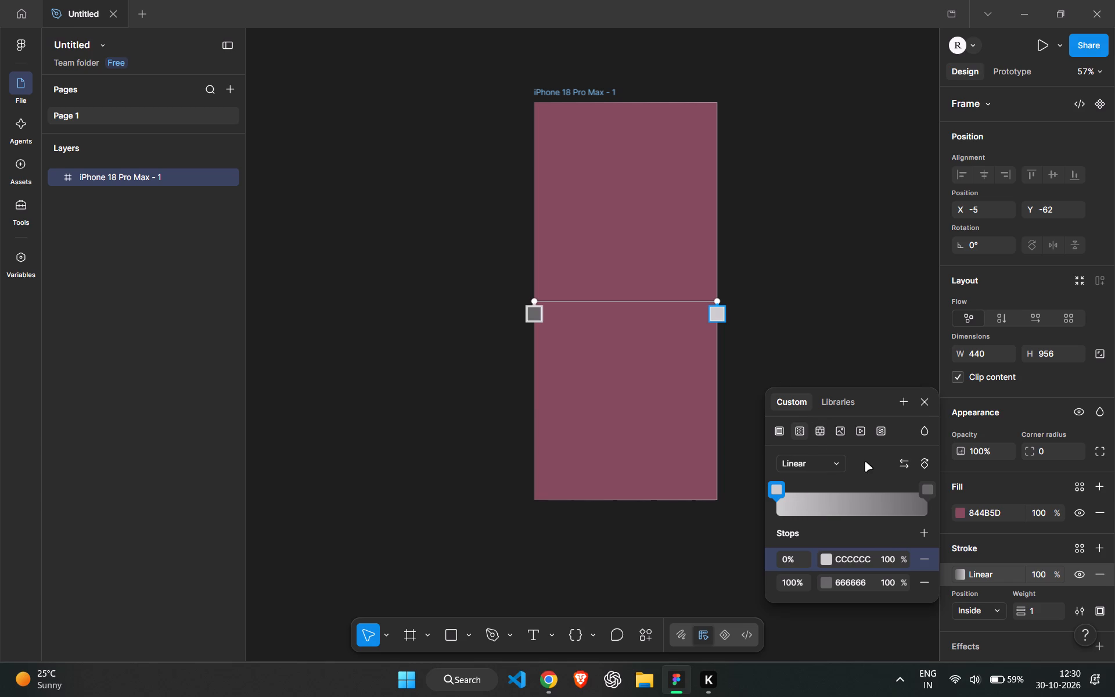
# In Figma, open the iPhone 18 Pro Max frame's linear stroke gradient and its 0% stop colour for editing.
pyautogui.click(984, 448)
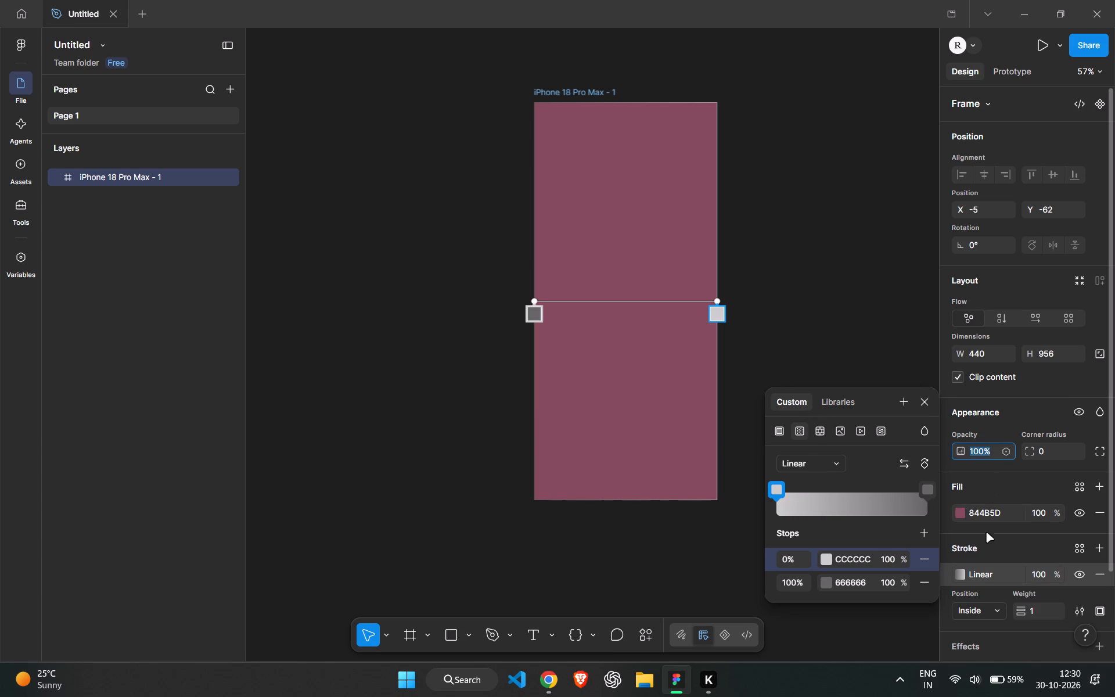
pyautogui.click(991, 511)
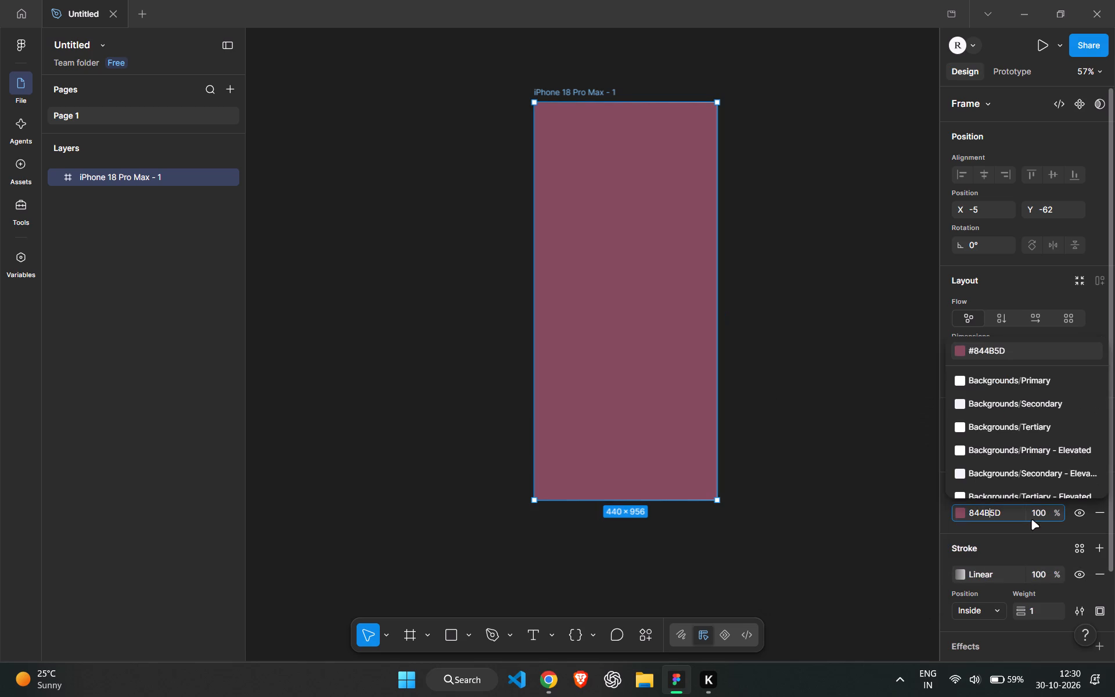
pyautogui.click(1000, 570)
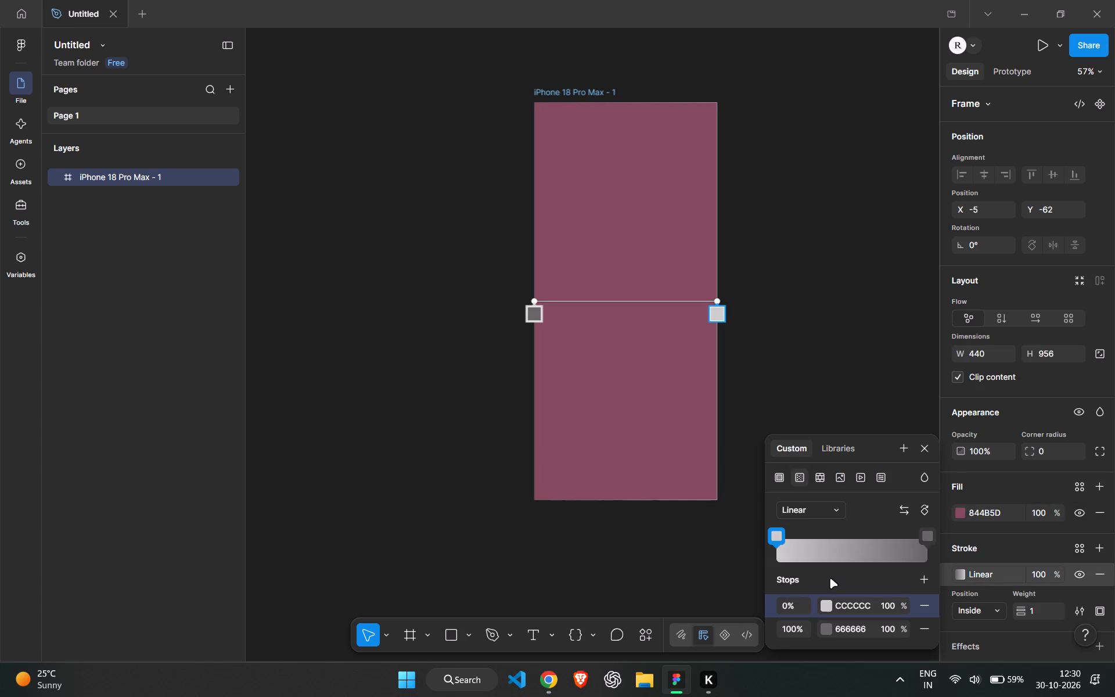
pyautogui.scroll(-1, 830, 578)
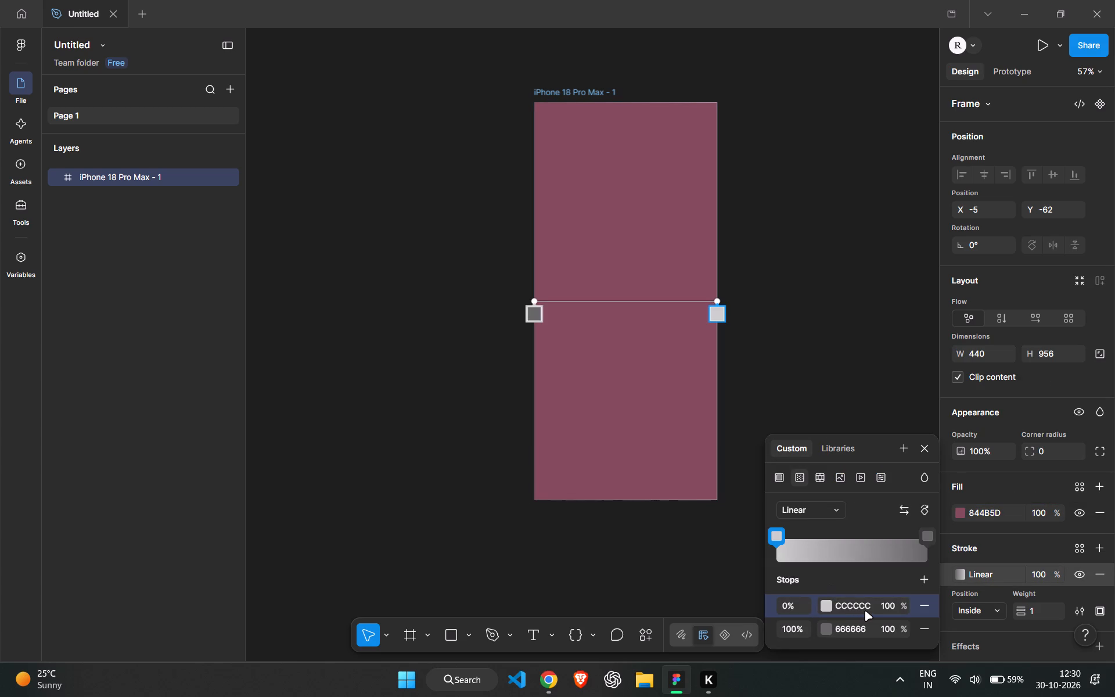
pyautogui.click(861, 607)
pyautogui.tripleClick(861, 607)
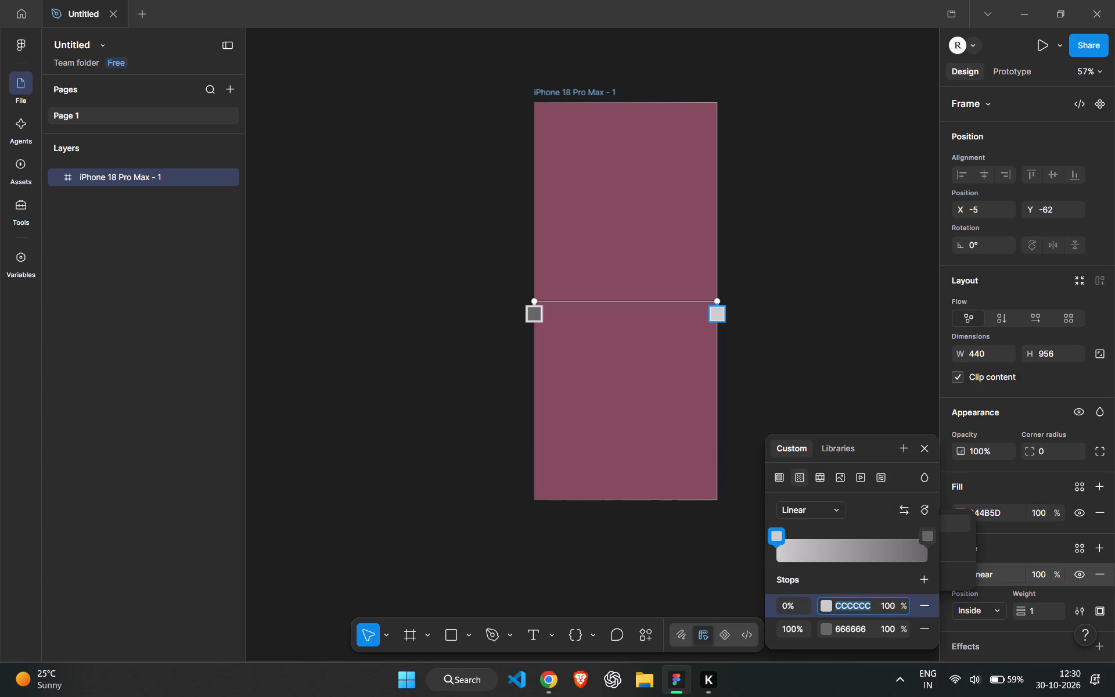
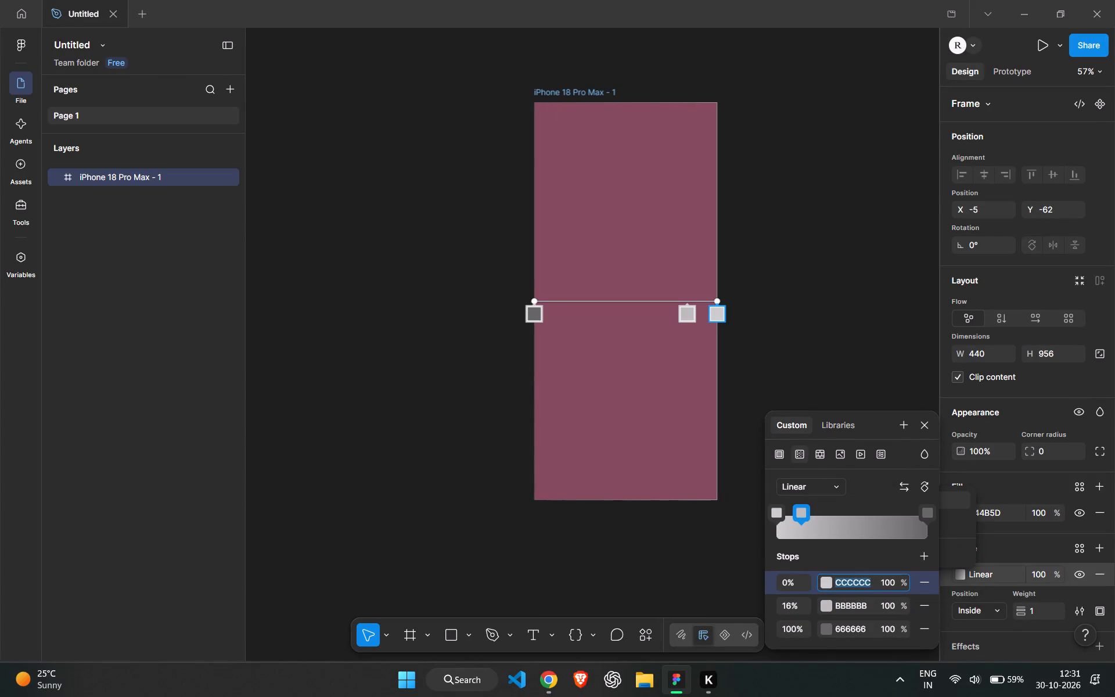
# Set the 0% stop colour of the frame's linear stroke gradient to b37287.
pyautogui.hotkey('ctrl', 'v')
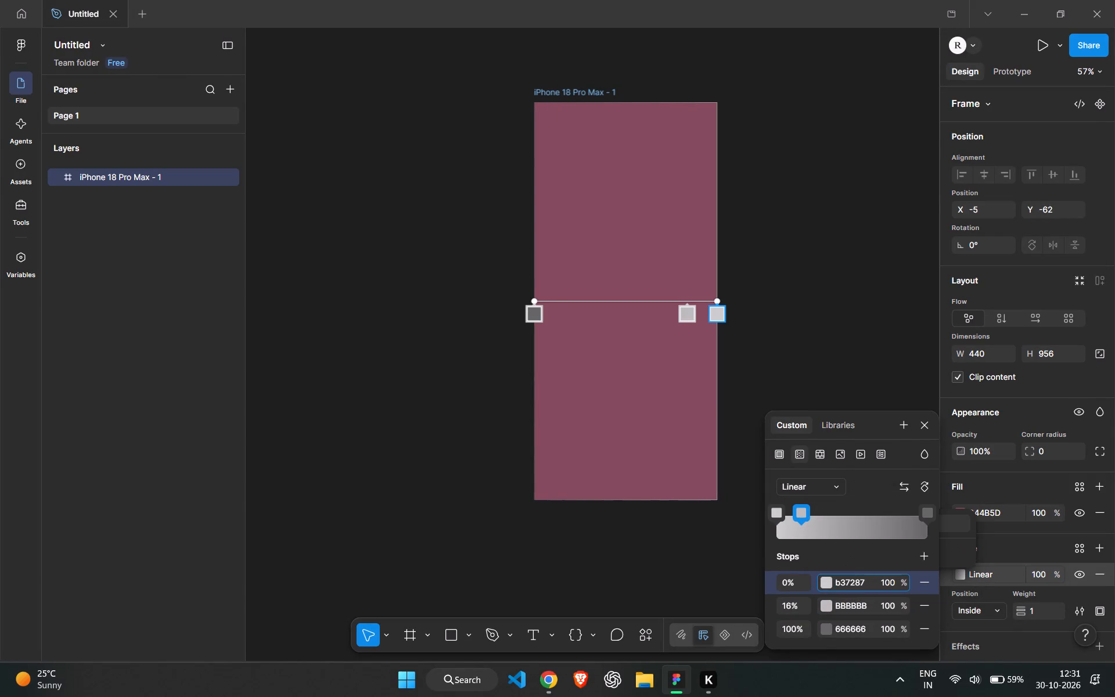
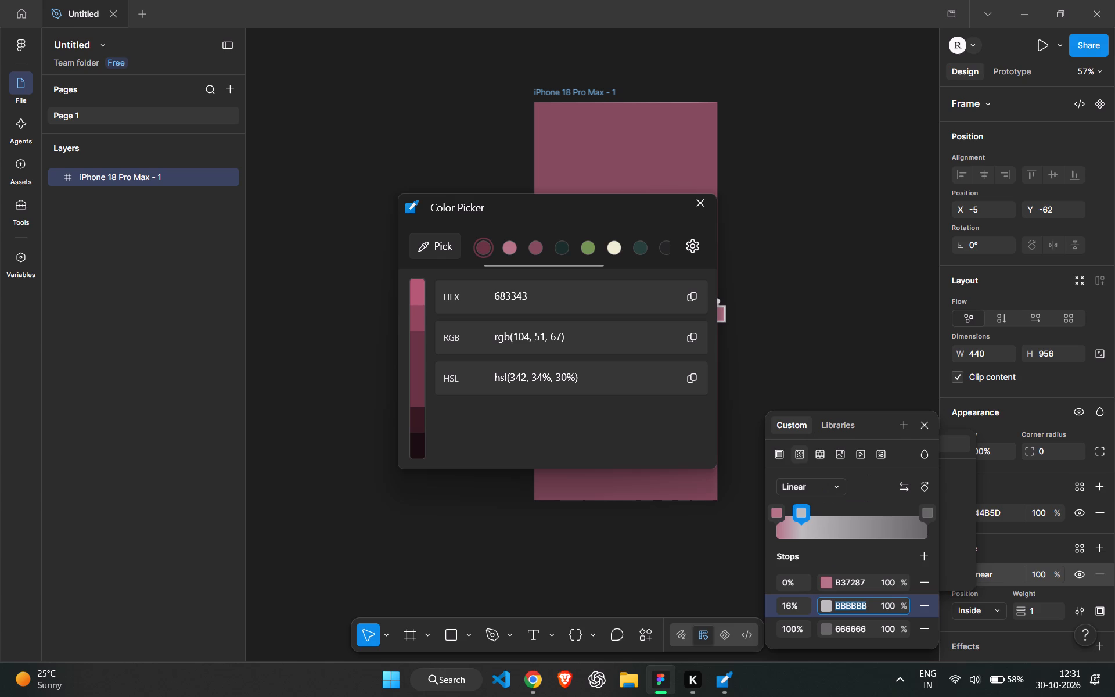
# Set the 16% stop of the frame's linear stroke gradient to colour 683343.
pyautogui.hotkey('ctrl', 'v')
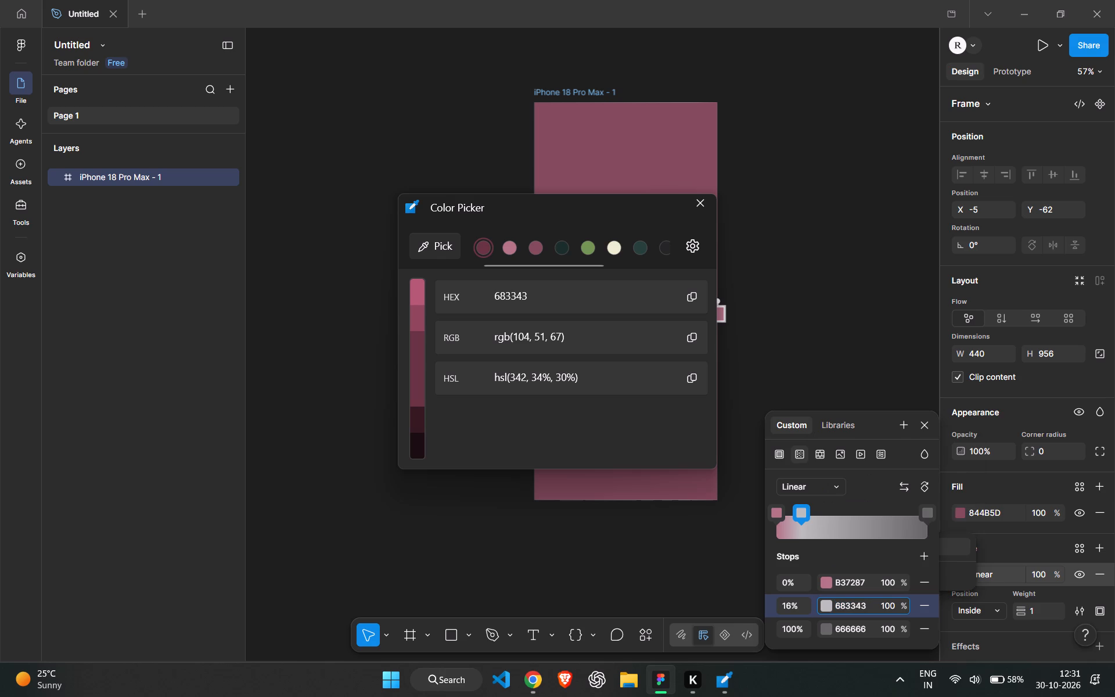
pyautogui.press('Return')
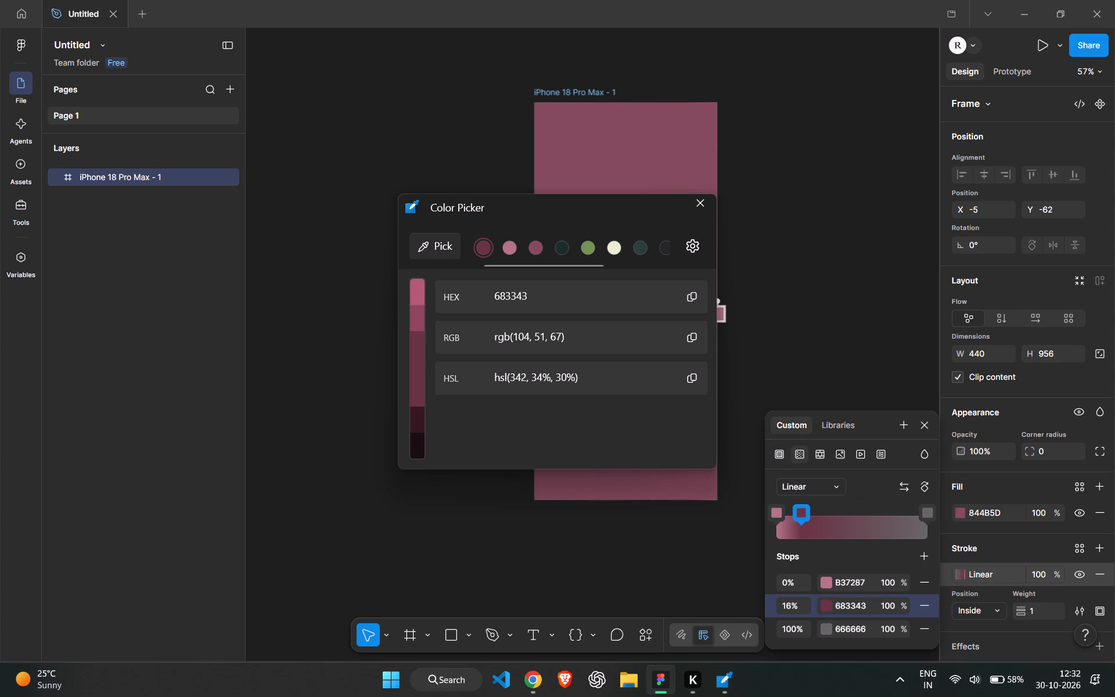
# Switch to Color Picker and open the main 683343 shade for adjustment.
pyautogui.click(412, 373)
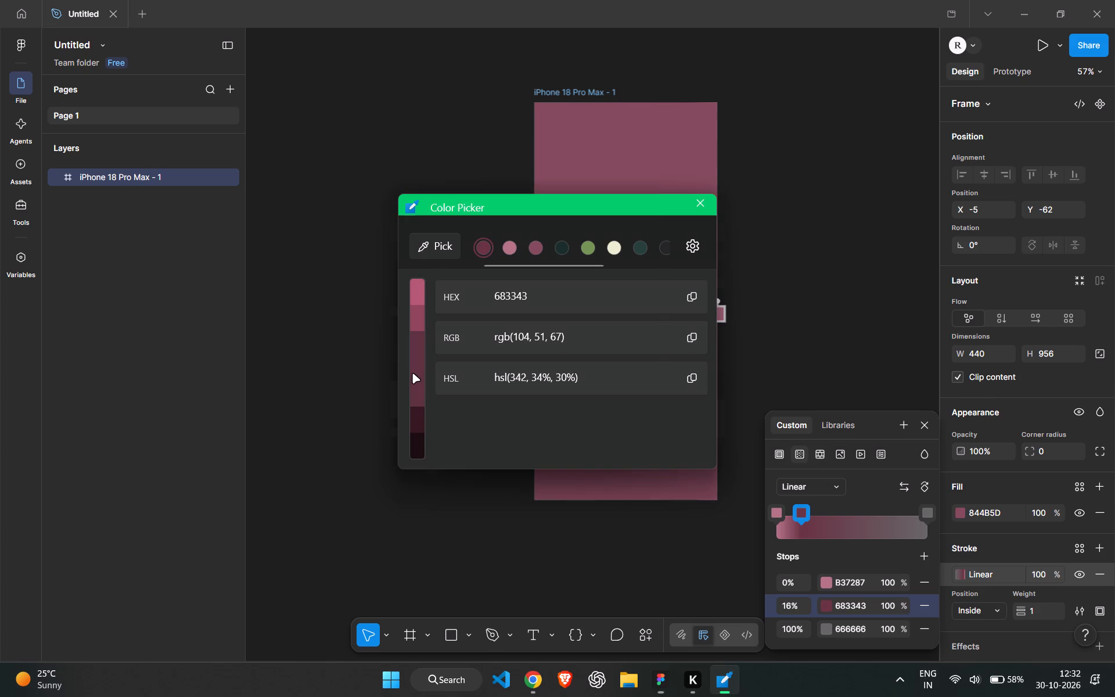
# Close the Color Picker utility and move the 683343 stop of the frame's linear stroke gradient to 98%.
pyautogui.click(520, 344)
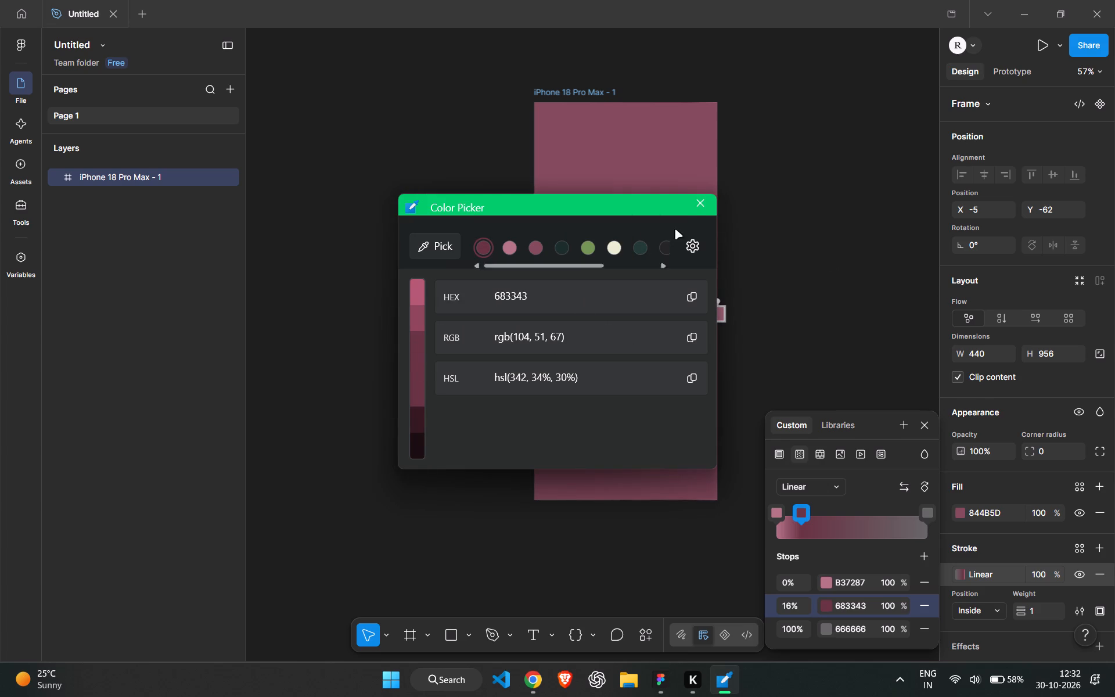
pyautogui.click(705, 205)
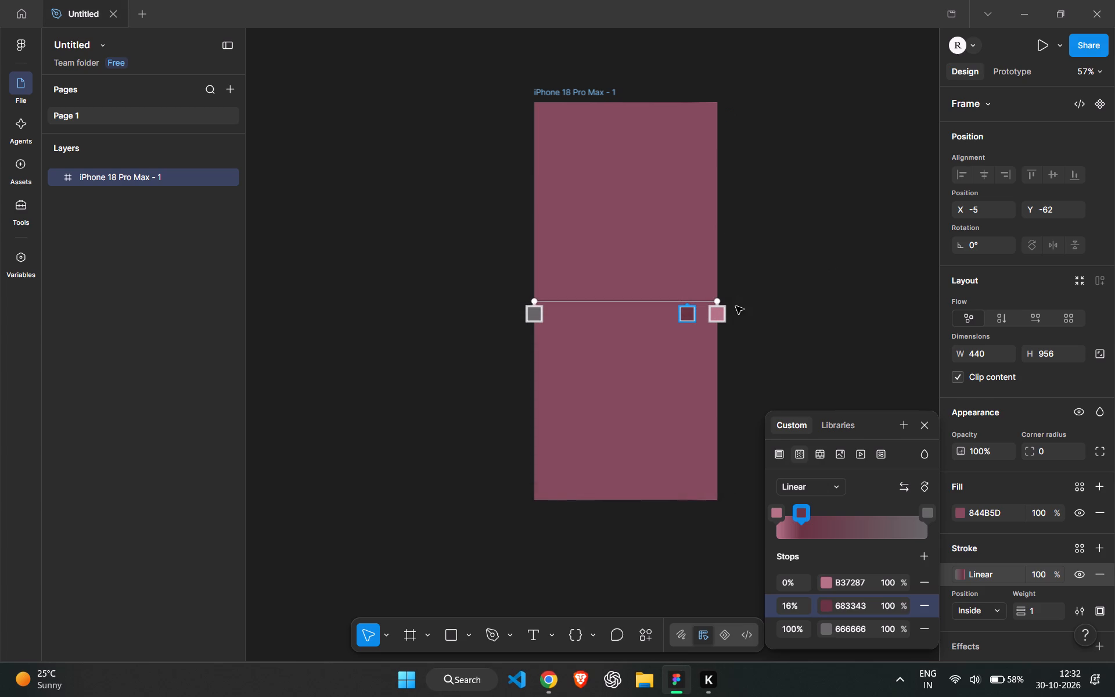
pyautogui.moveTo(688, 317); pyautogui.dragTo(673, 401)
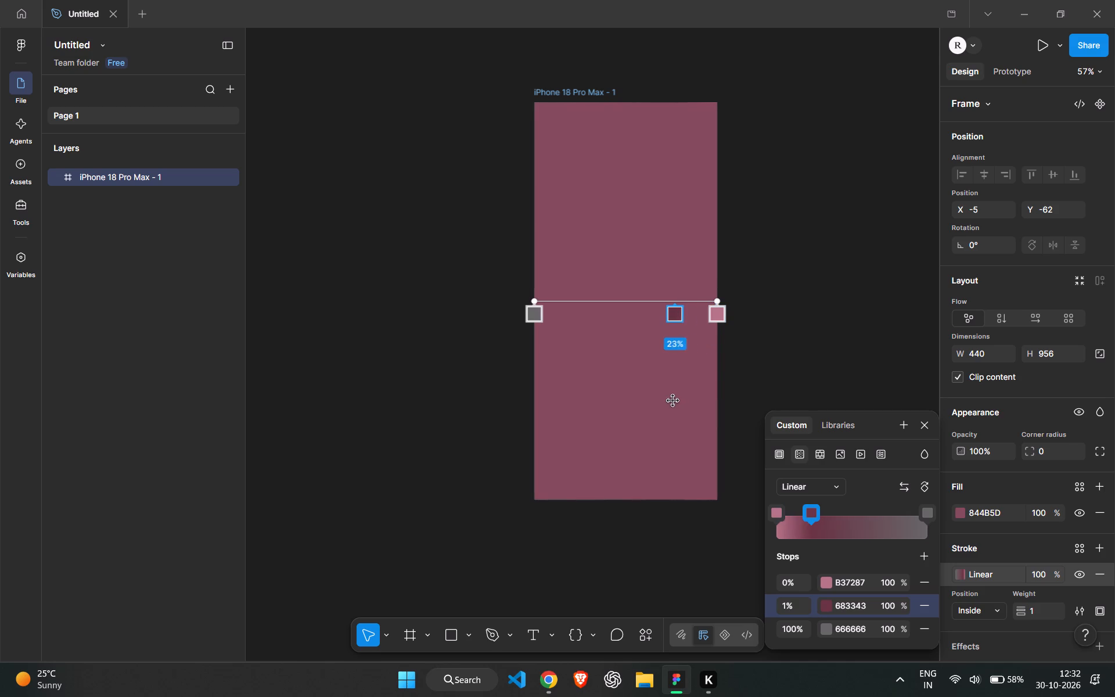
pyautogui.moveTo(673, 401); pyautogui.dragTo(652, 390)
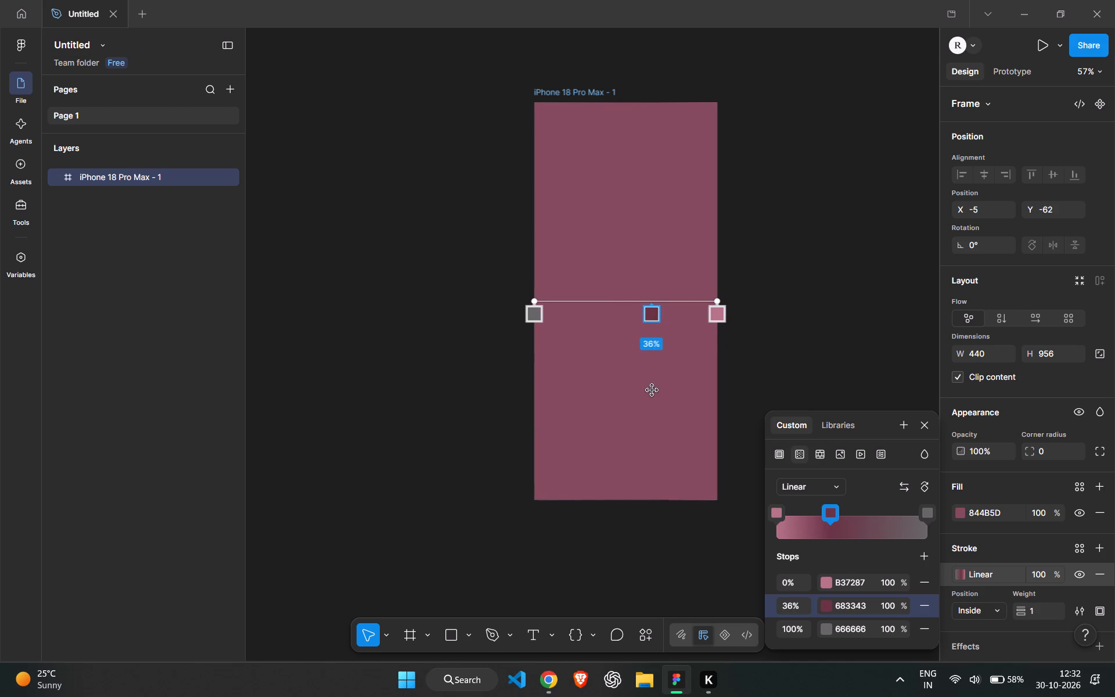
pyautogui.moveTo(652, 390); pyautogui.dragTo(564, 392)
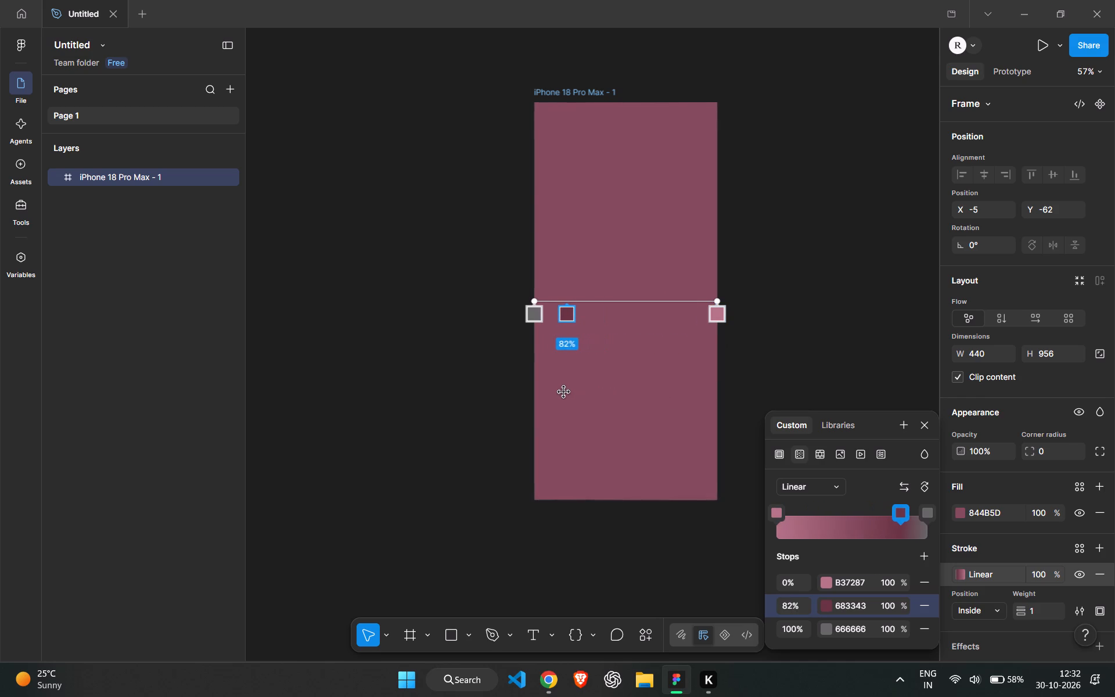
pyautogui.moveTo(564, 392); pyautogui.dragTo(553, 379)
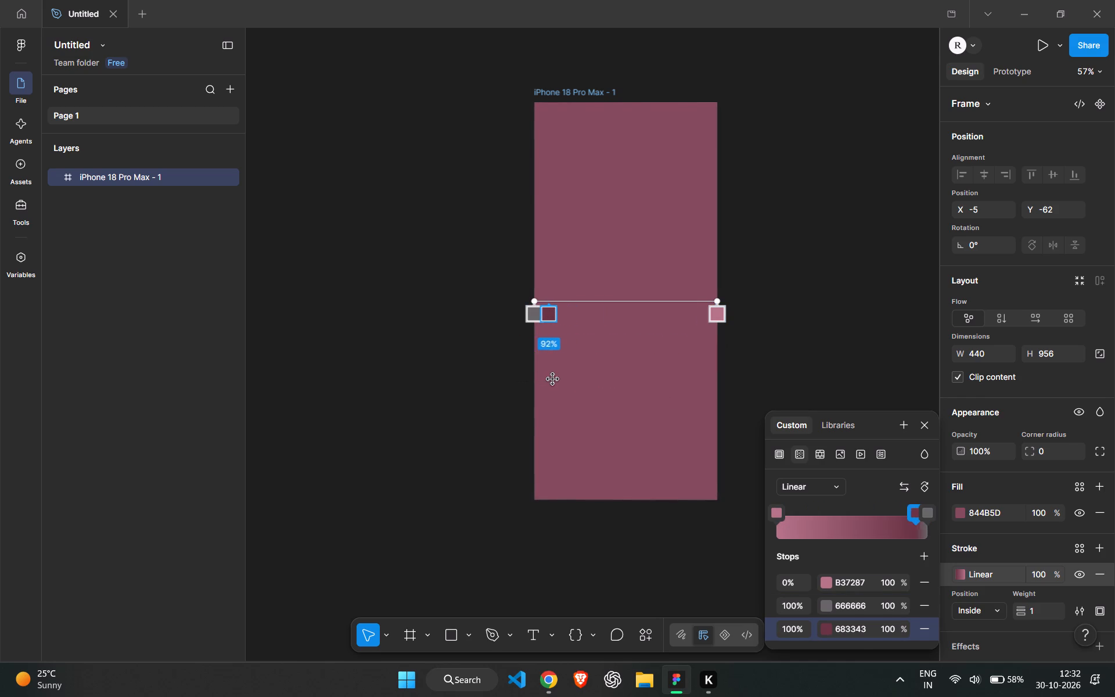
pyautogui.moveTo(553, 379); pyautogui.dragTo(539, 375)
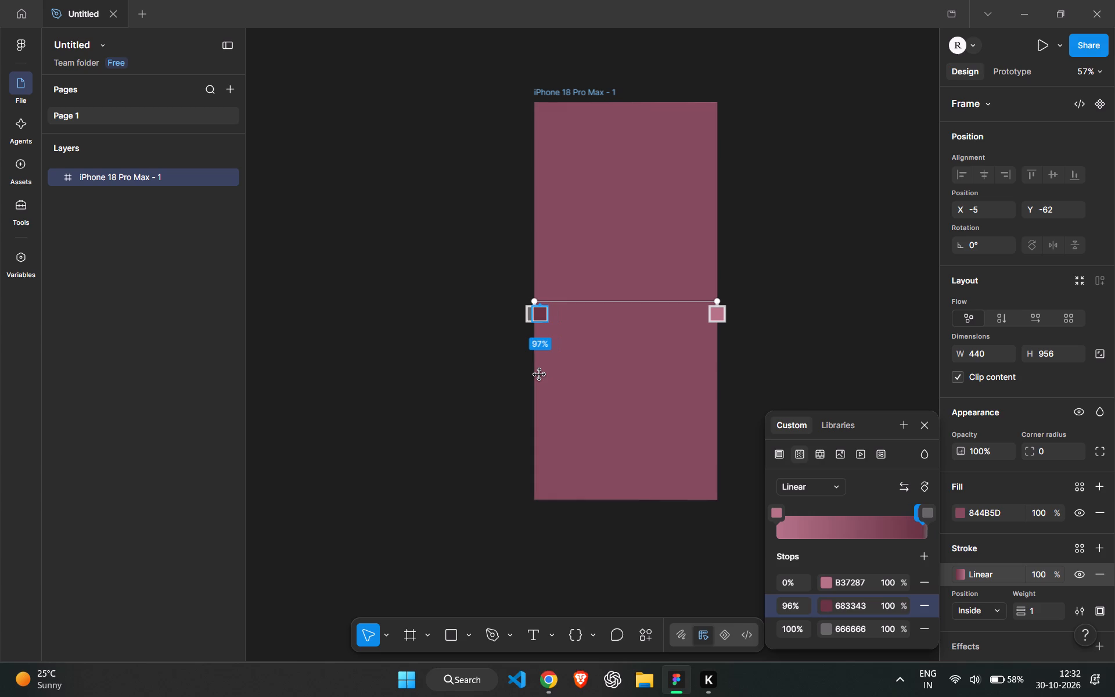
pyautogui.moveTo(539, 375); pyautogui.dragTo(539, 375)
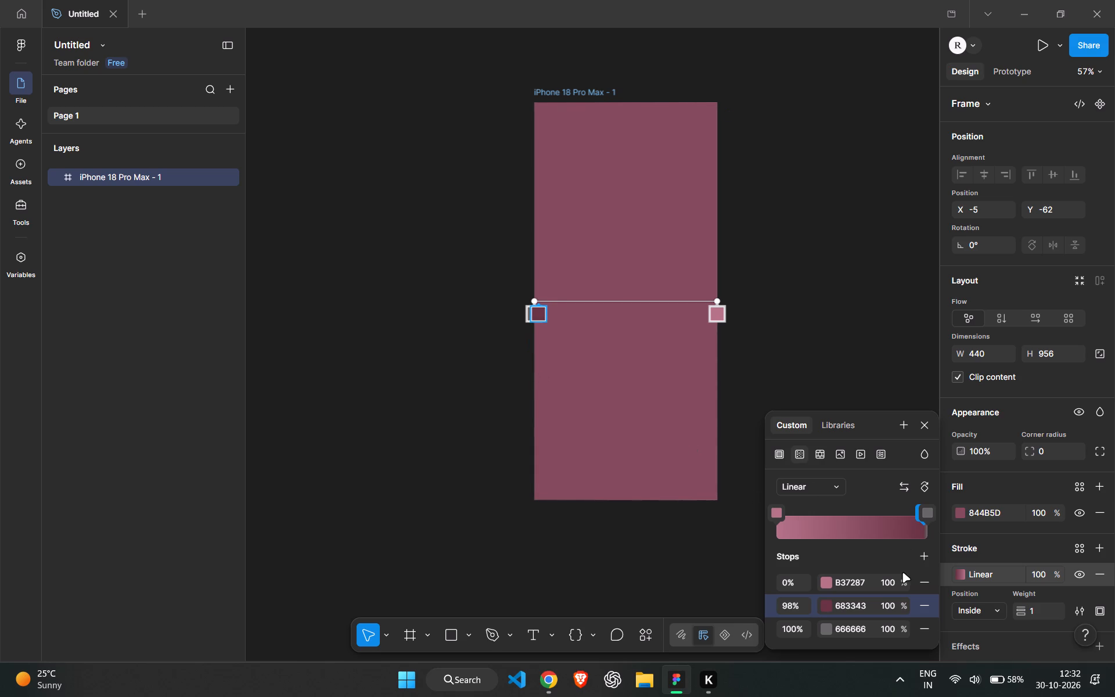
# Add an A7687C colour stop near the start of the stroke gradient, move it to 0%, and close the gradient editor.
pyautogui.click(801, 523)
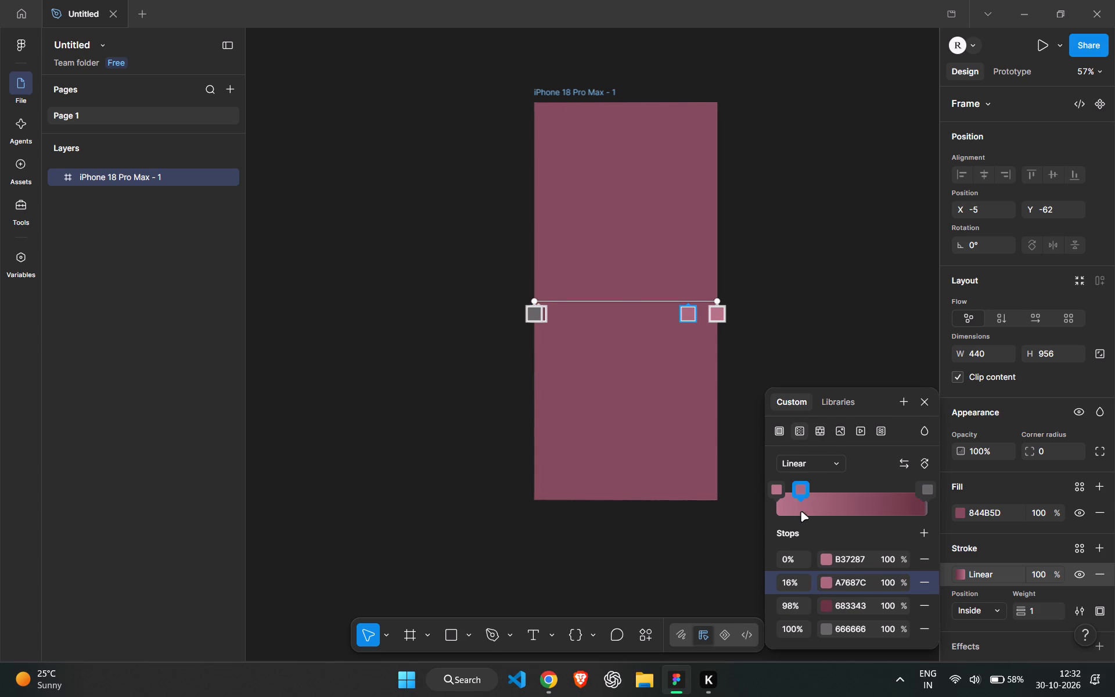
pyautogui.moveTo(802, 496); pyautogui.dragTo(769, 497)
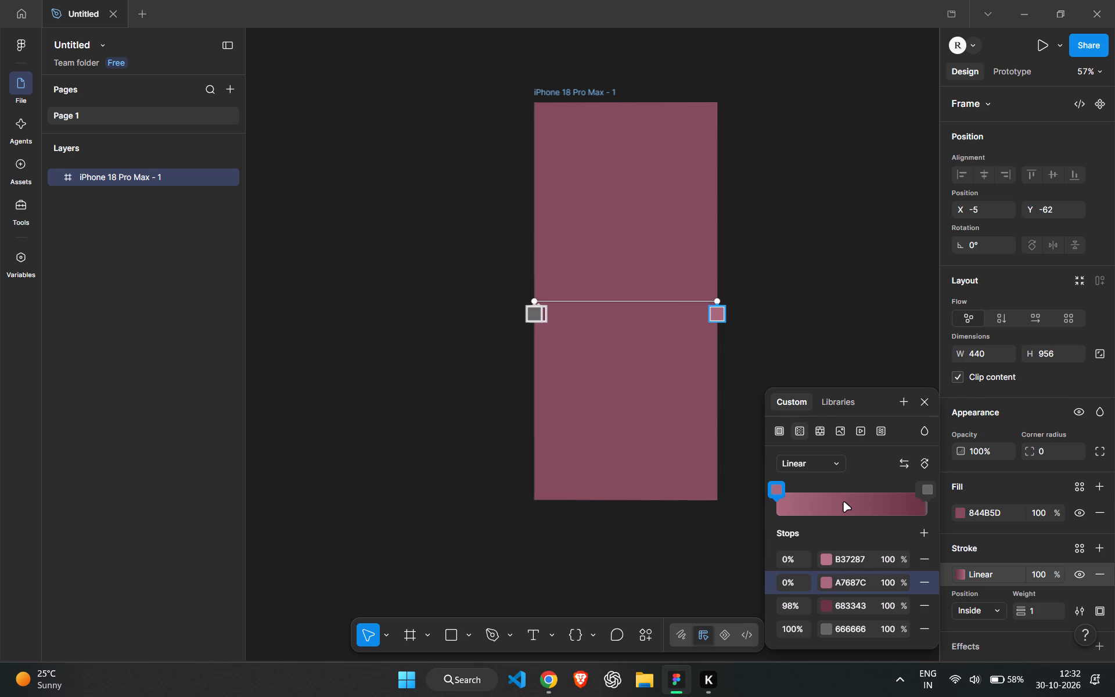
pyautogui.click(1041, 567)
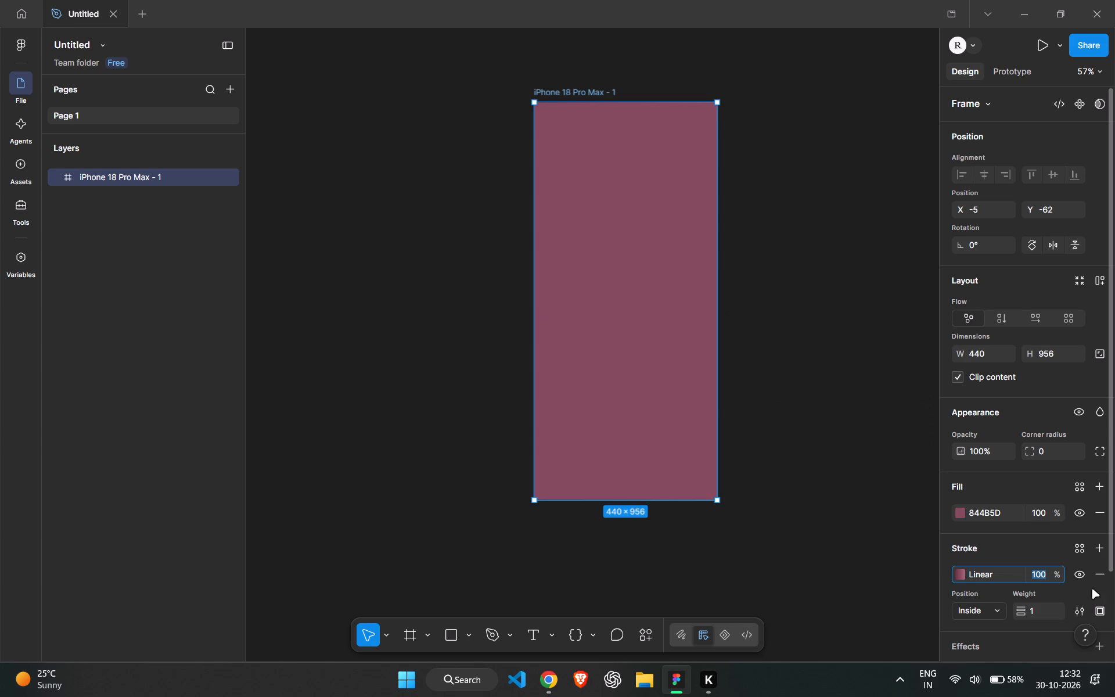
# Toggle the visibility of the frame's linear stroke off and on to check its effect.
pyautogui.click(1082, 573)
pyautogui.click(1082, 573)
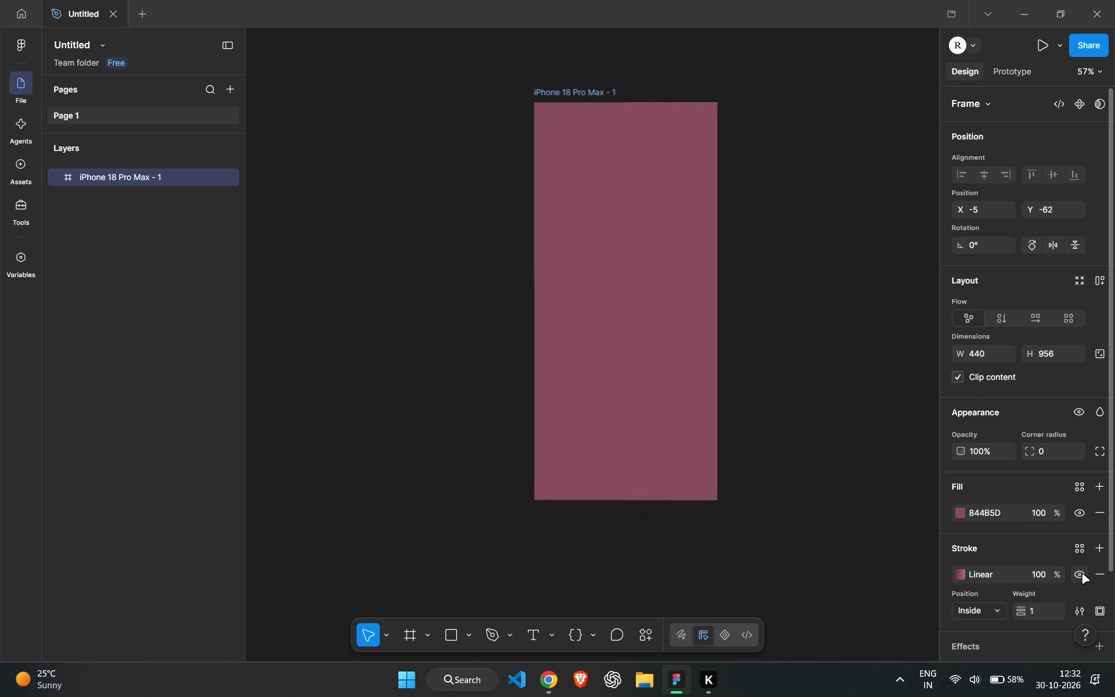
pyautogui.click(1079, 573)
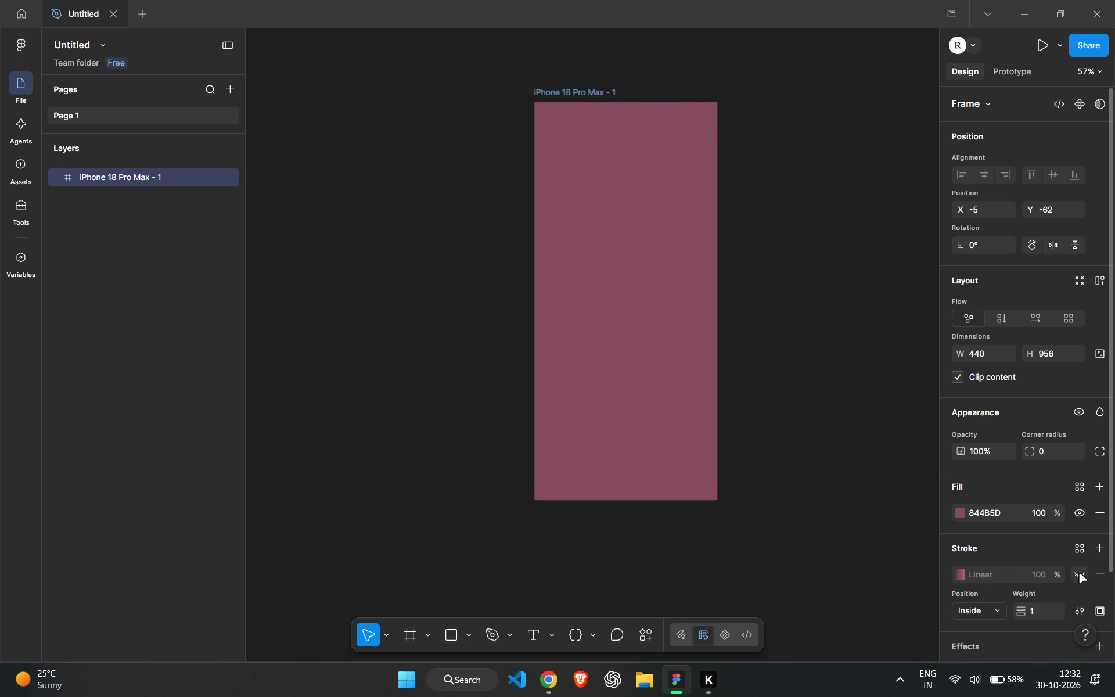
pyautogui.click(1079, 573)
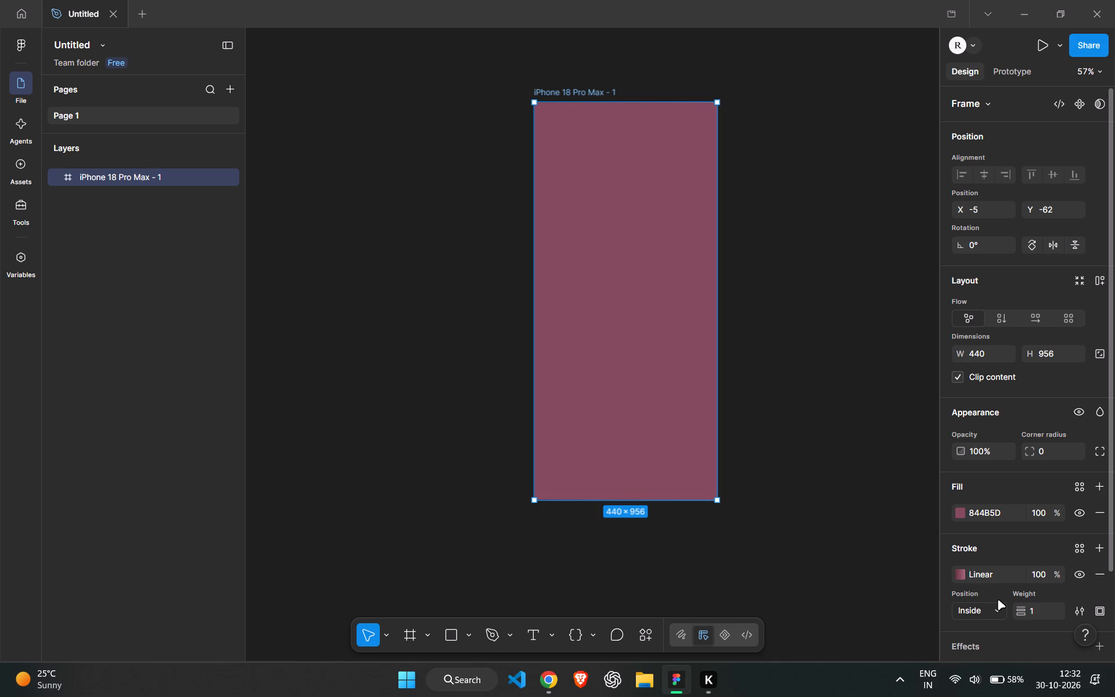
# Set the stroke position of the iPhone 18 Pro Max frame to Center.
pyautogui.click(1002, 610)
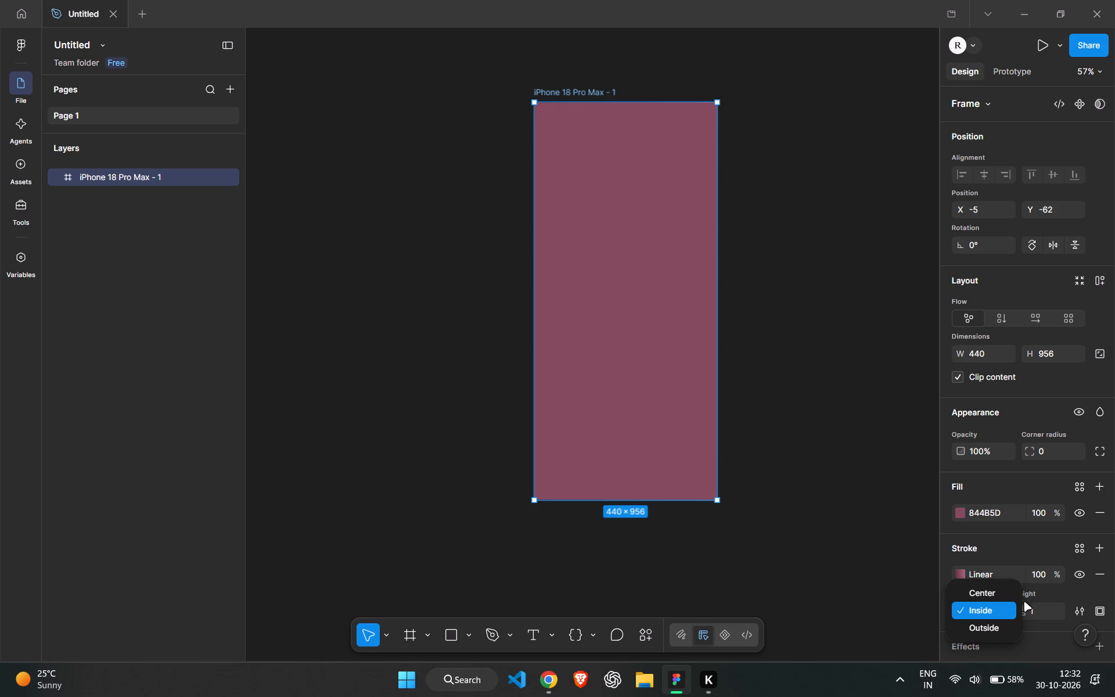
pyautogui.click(1042, 593)
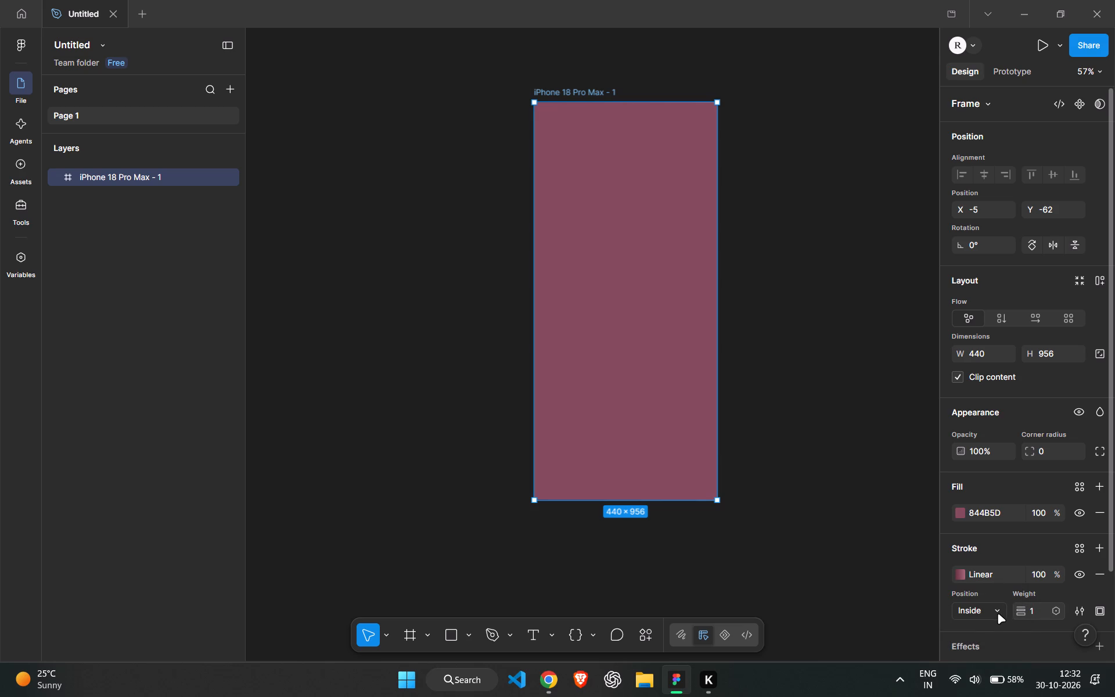
pyautogui.scroll(-2, 998, 613)
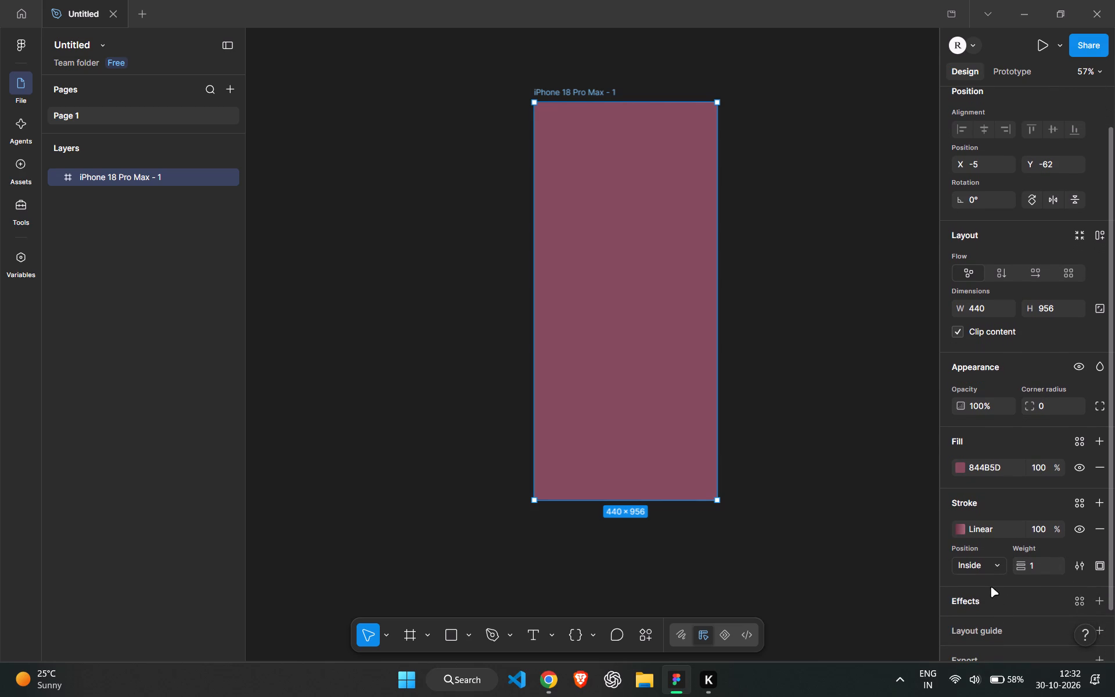
pyautogui.click(994, 564)
pyautogui.click(994, 545)
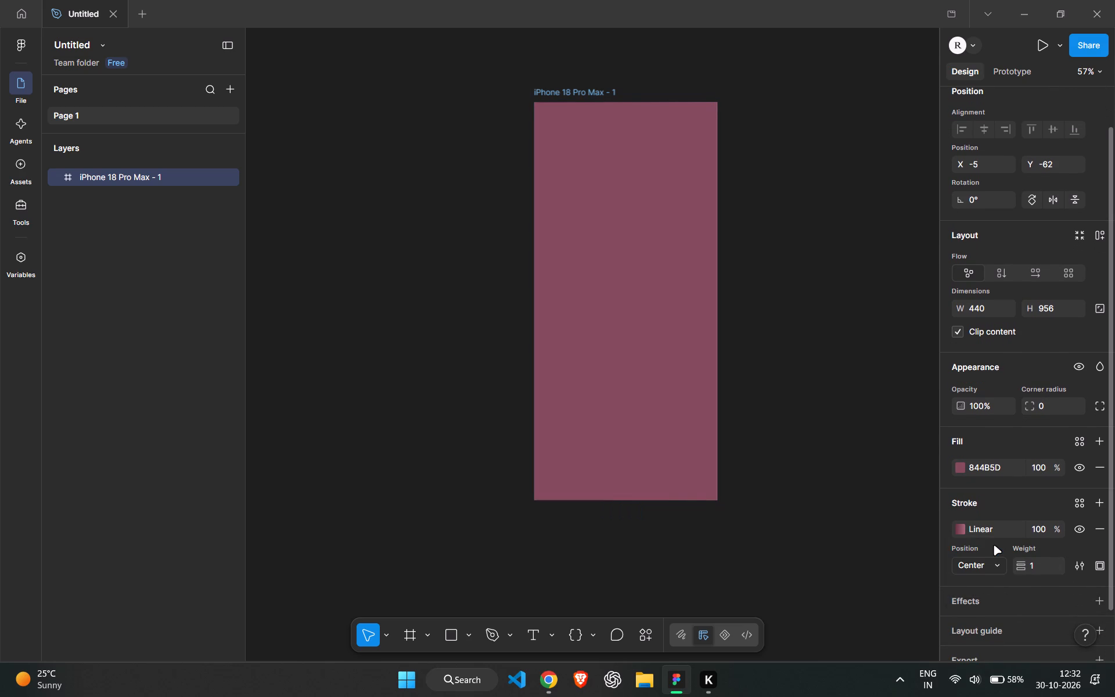
pyautogui.click(997, 561)
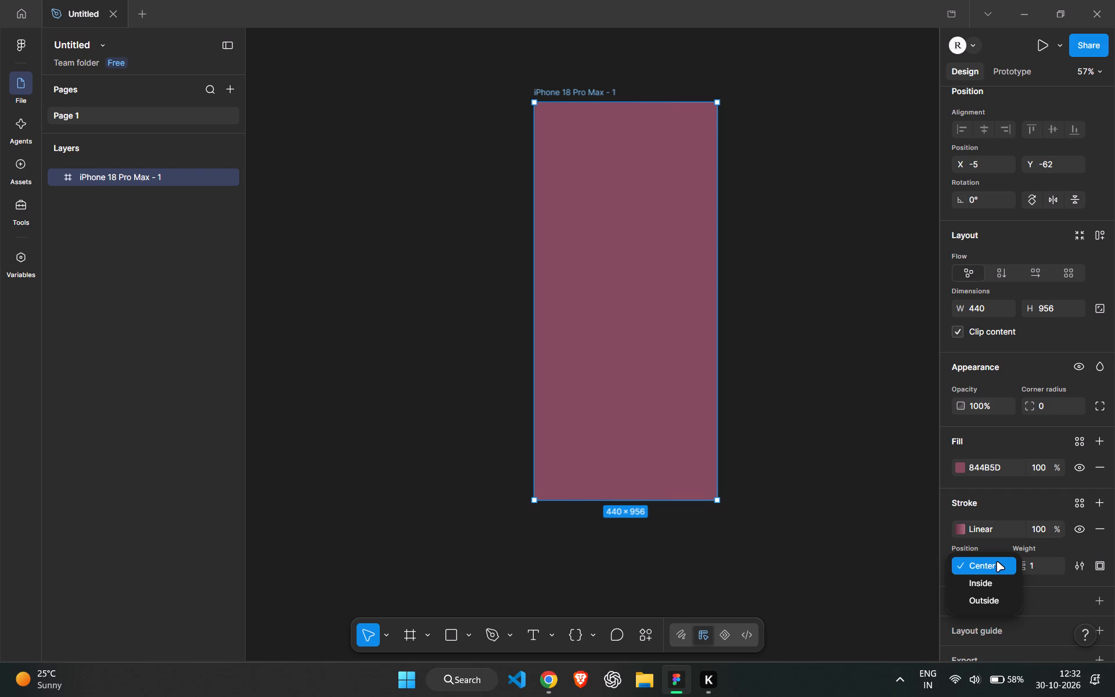
pyautogui.click(1020, 538)
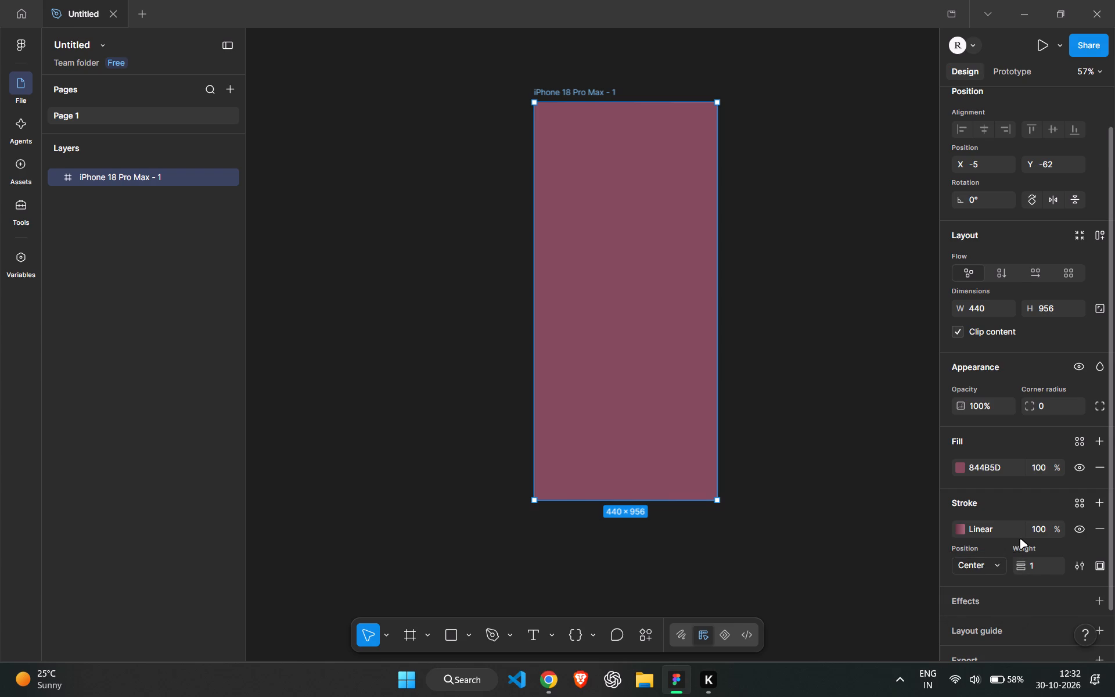
# Open the choice of effects that can be added to the iPhone 18 Pro Max frame.
pyautogui.scroll(-1, 1020, 538)
pyautogui.click(1020, 541)
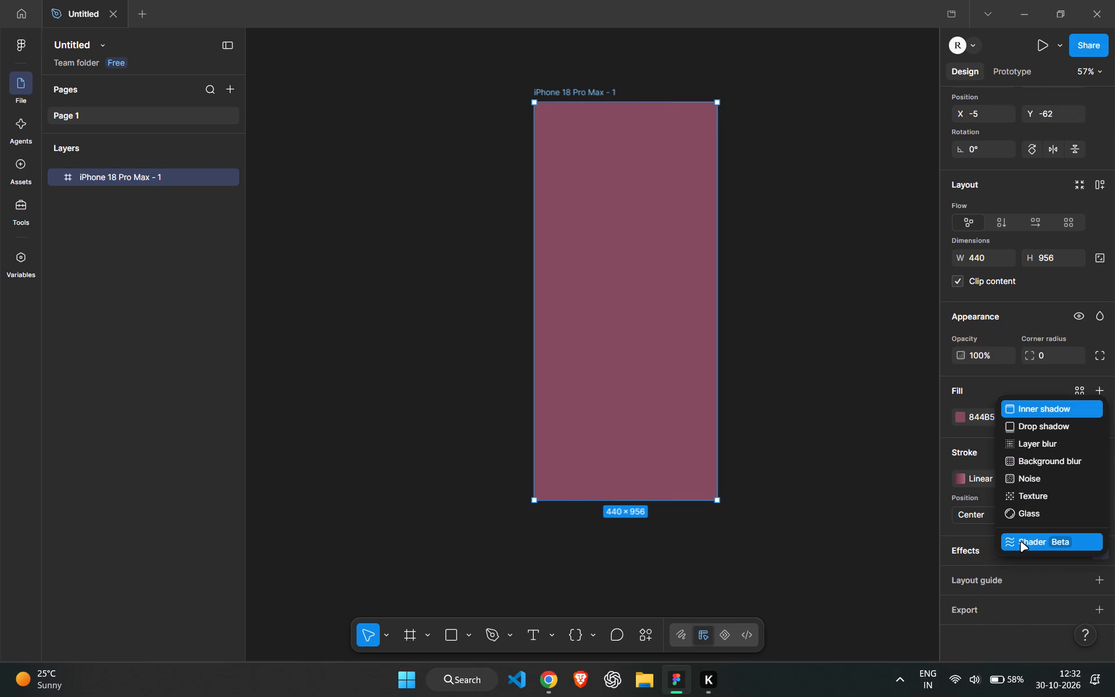
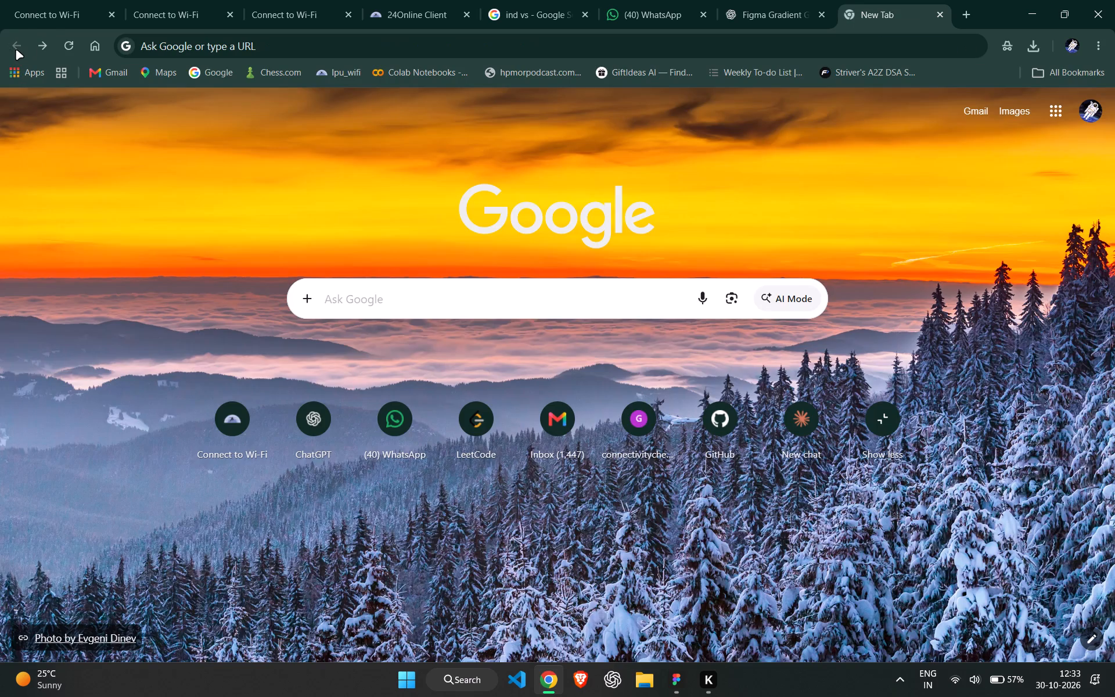
# Search Google for "figma" and open the official Figma website from the results.
pyautogui.click(448, 299)
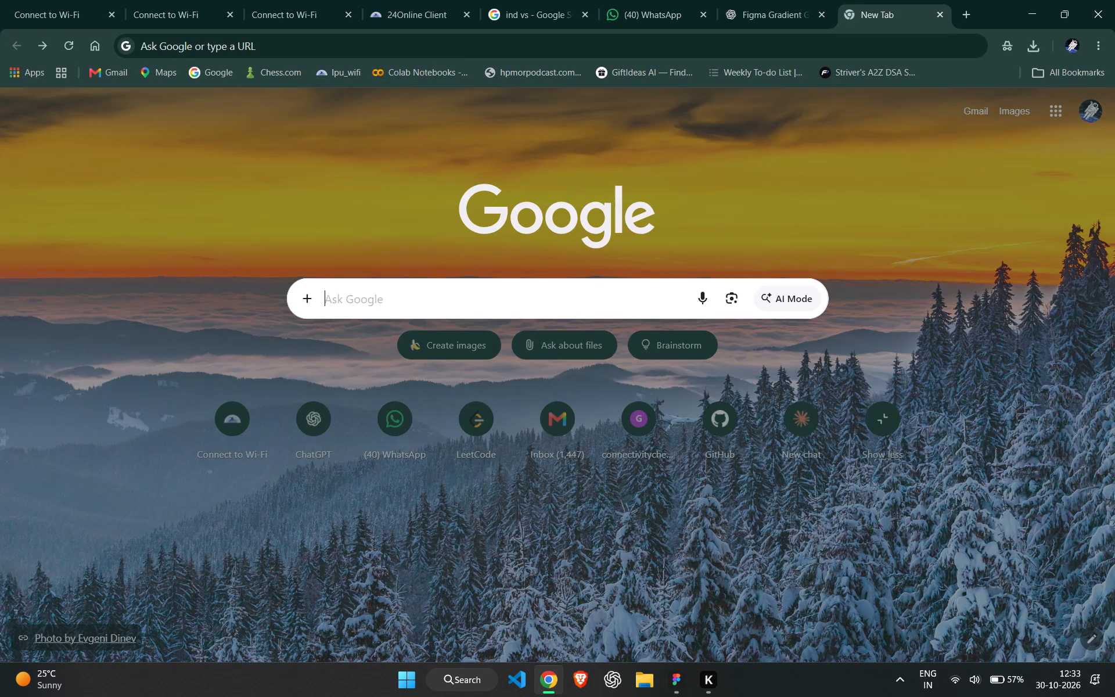
pyautogui.write('figm')
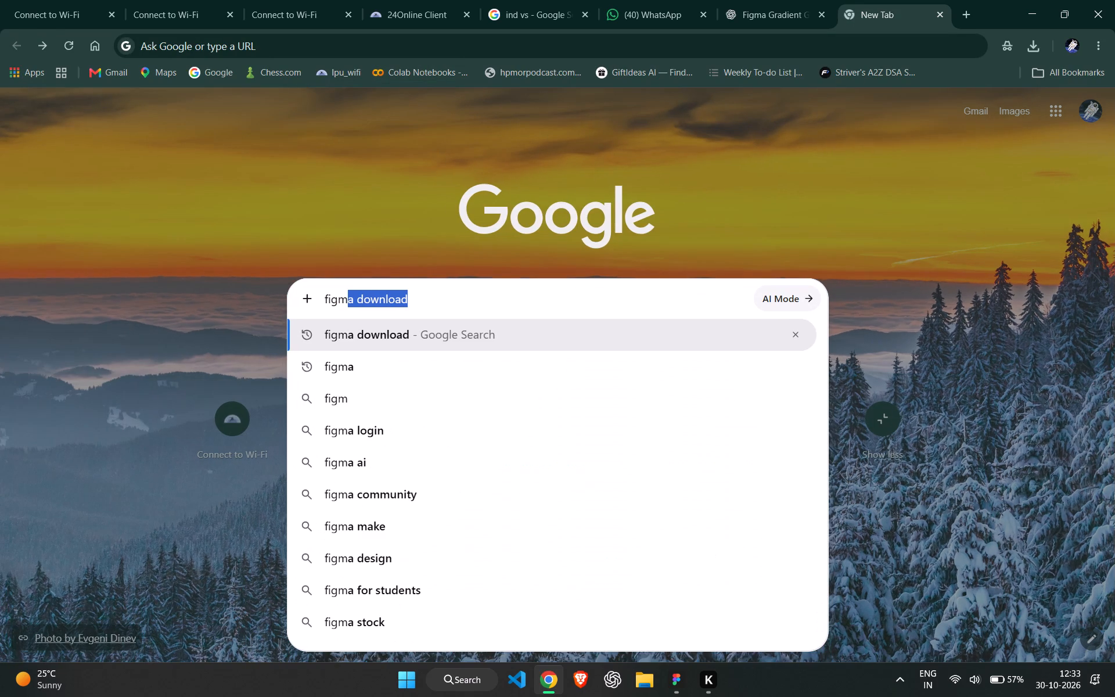
pyautogui.press('Right')
pyautogui.press('BackSpace')
pyautogui.press('BackSpace')
pyautogui.press('BackSpace')
pyautogui.press('BackSpace')
pyautogui.press('BackSpace')
pyautogui.press('BackSpace')
pyautogui.press('BackSpace')
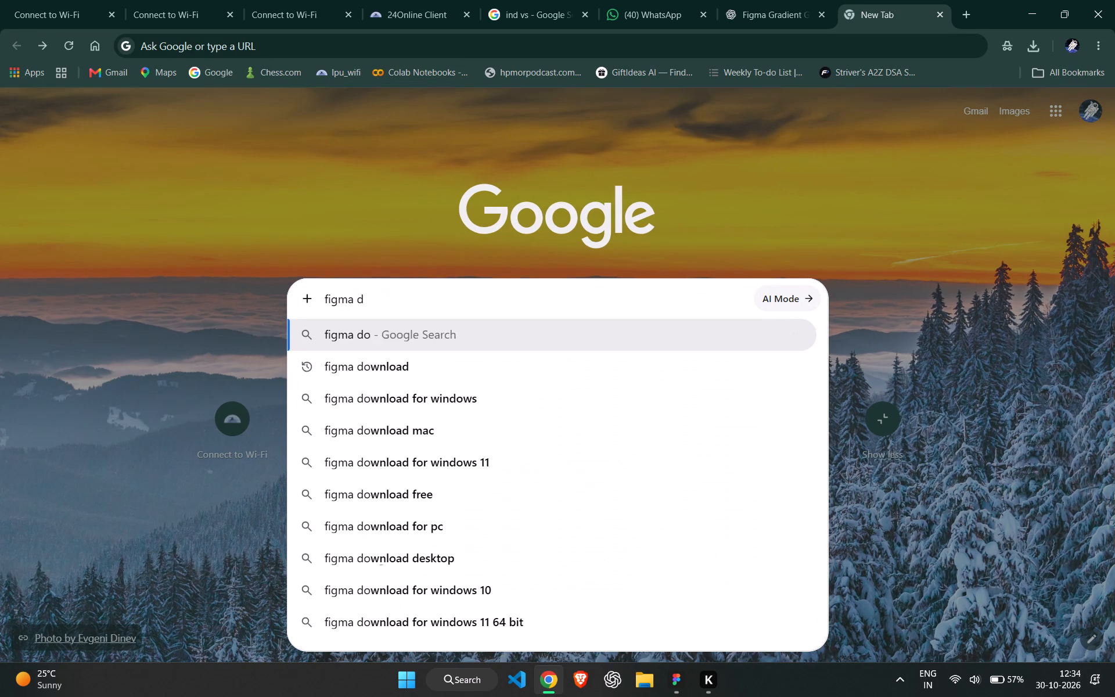
pyautogui.press('BackSpace')
pyautogui.press('BackSpace')
pyautogui.press('Return')
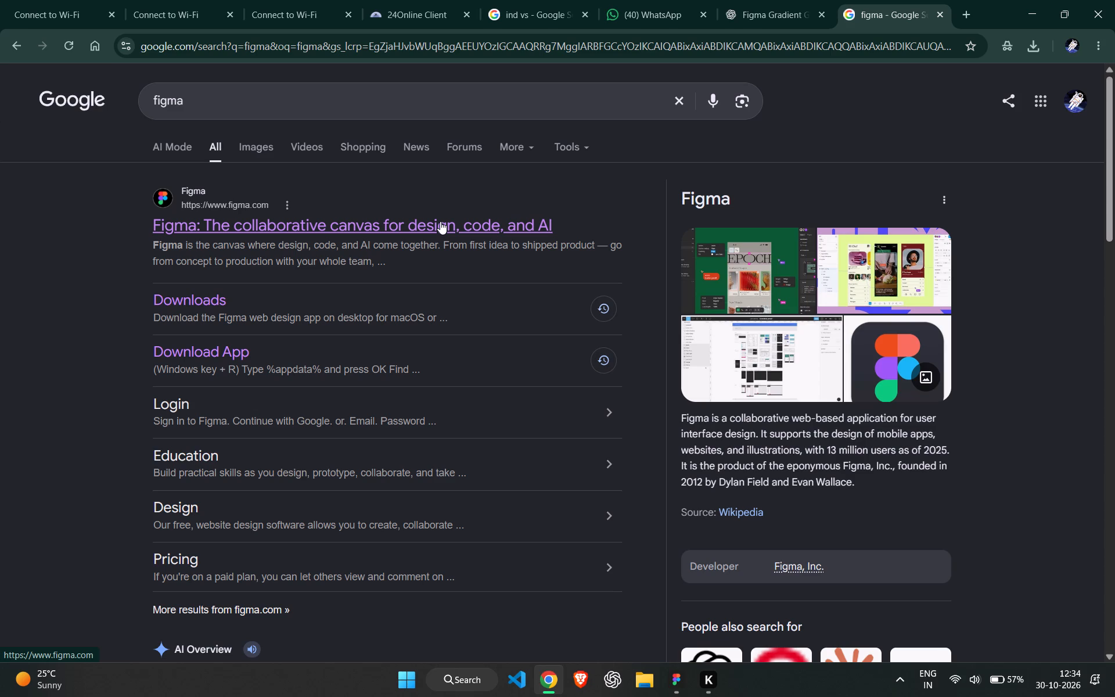
pyautogui.click(474, 226)
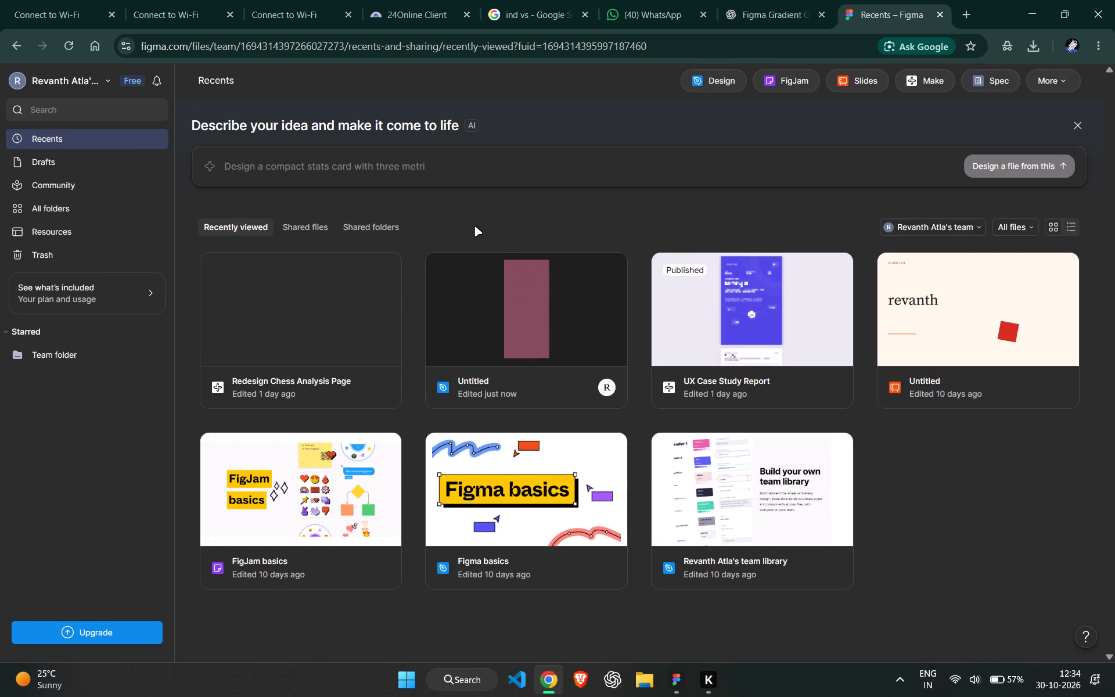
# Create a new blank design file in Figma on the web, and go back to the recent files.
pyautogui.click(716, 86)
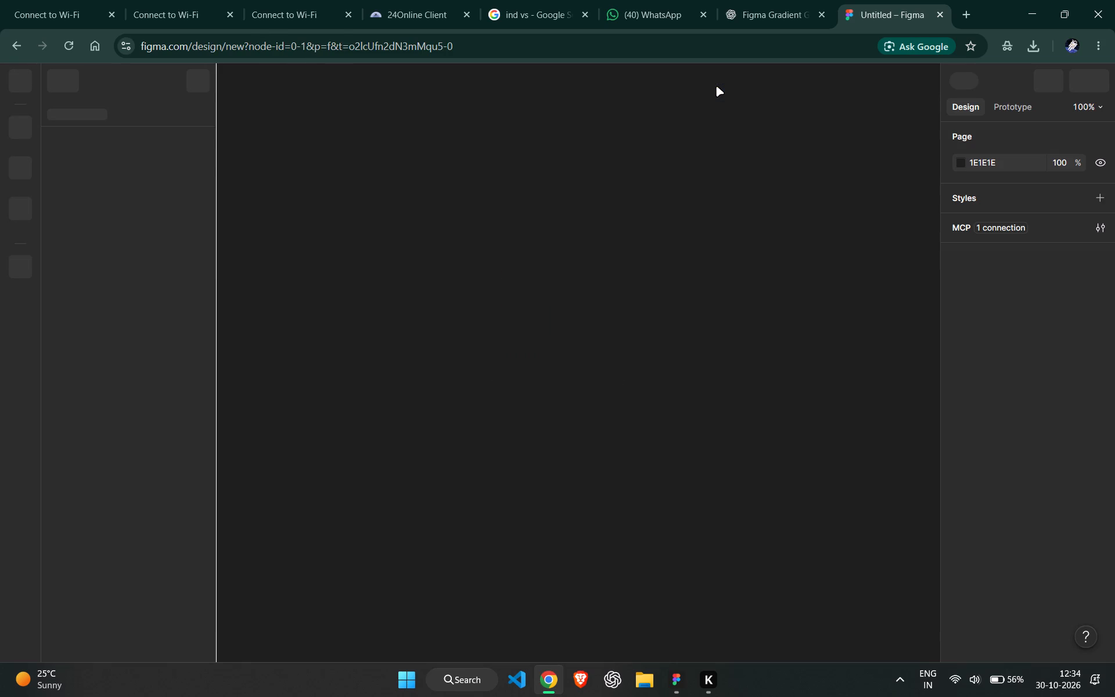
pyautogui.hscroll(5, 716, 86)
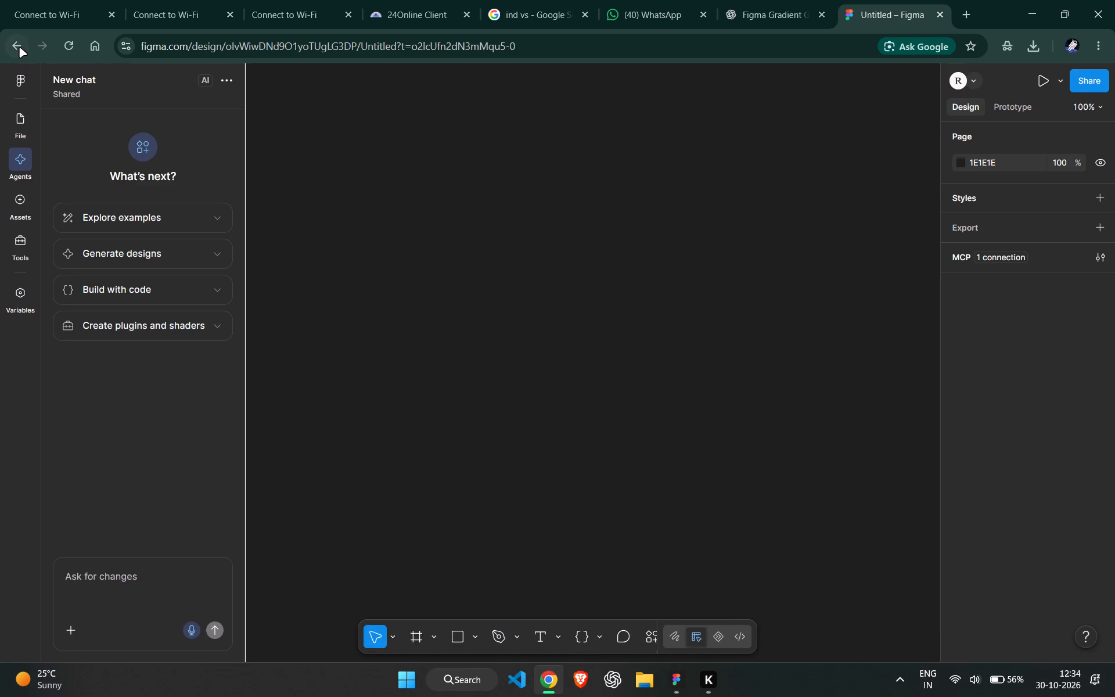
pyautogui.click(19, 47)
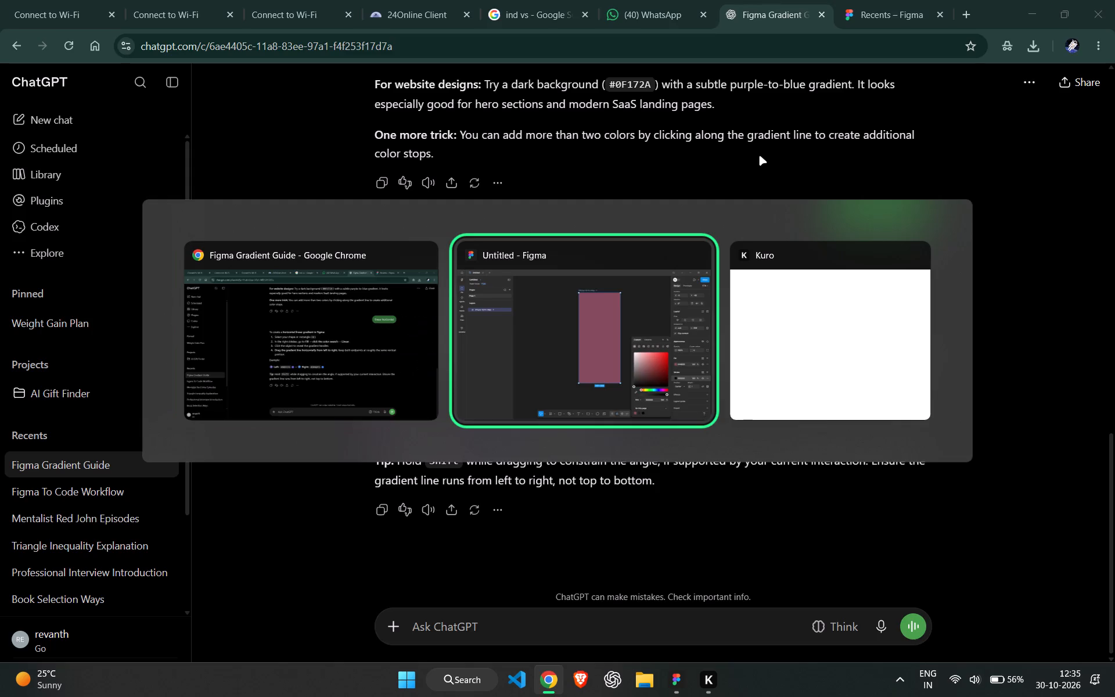
# Switch back to the Figma desktop app and change the iPhone 18 Pro Max frame's solid stroke to a linear gradient.
pyautogui.click(607, 369)
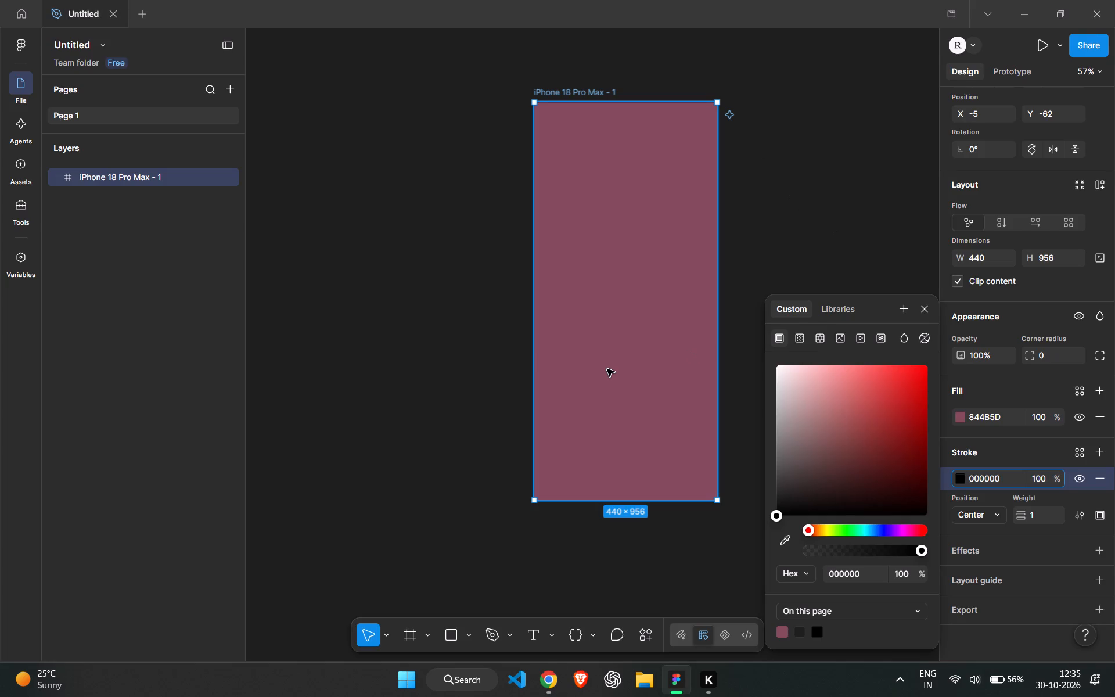
pyautogui.click(600, 280)
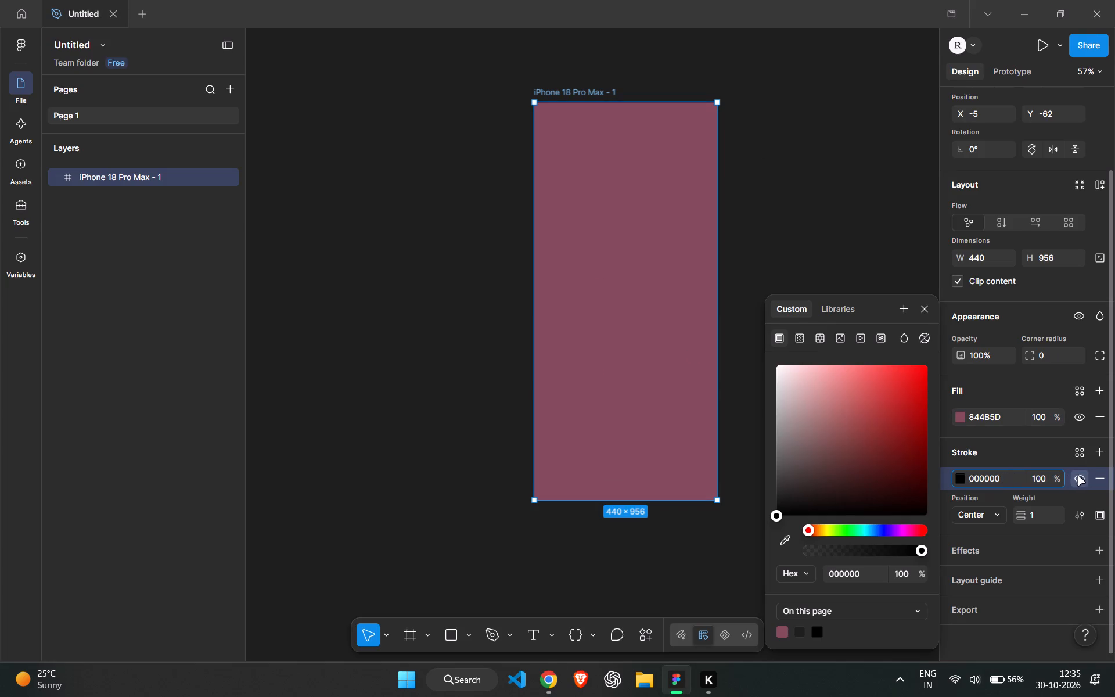
pyautogui.click(797, 340)
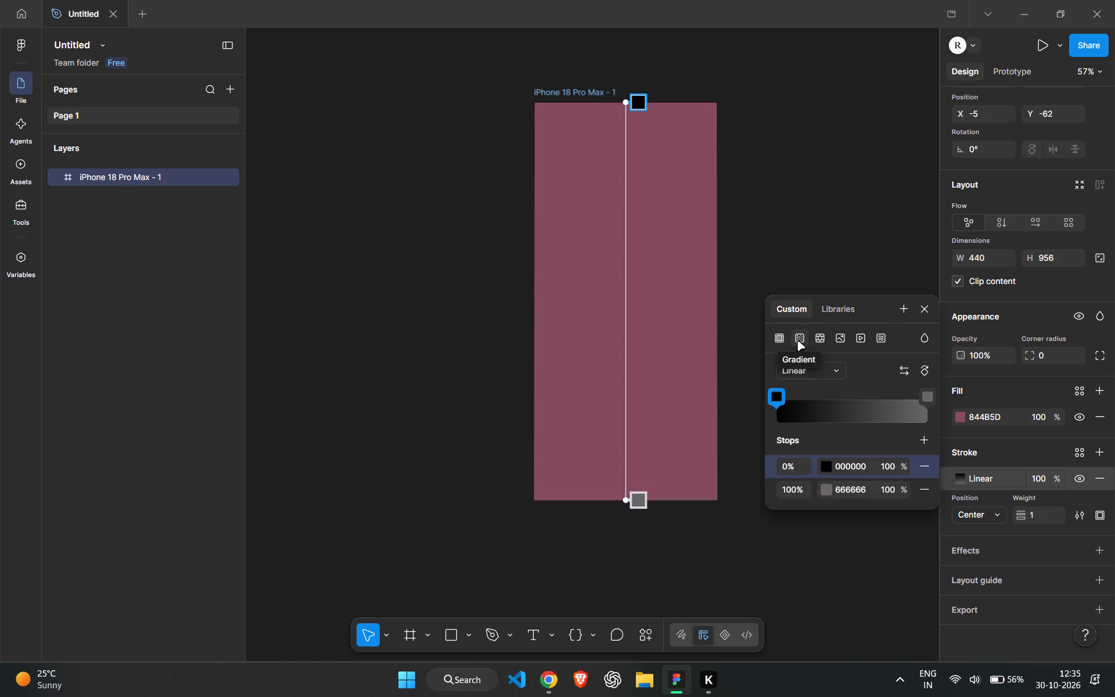
pyautogui.press('super+v')
pyautogui.click(822, 505)
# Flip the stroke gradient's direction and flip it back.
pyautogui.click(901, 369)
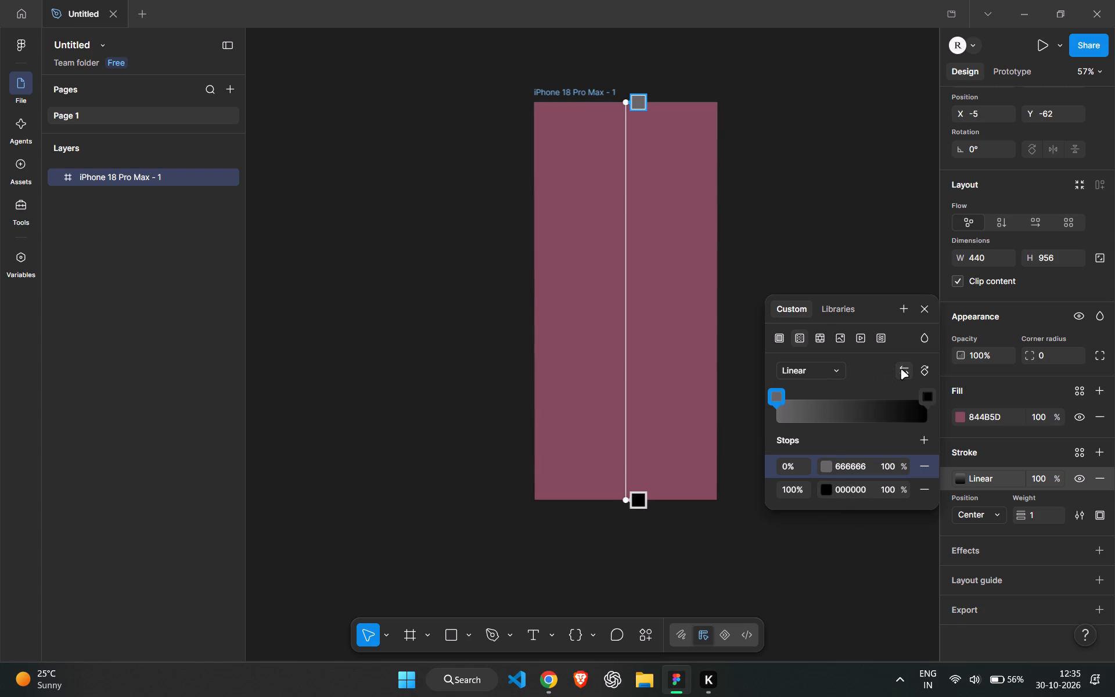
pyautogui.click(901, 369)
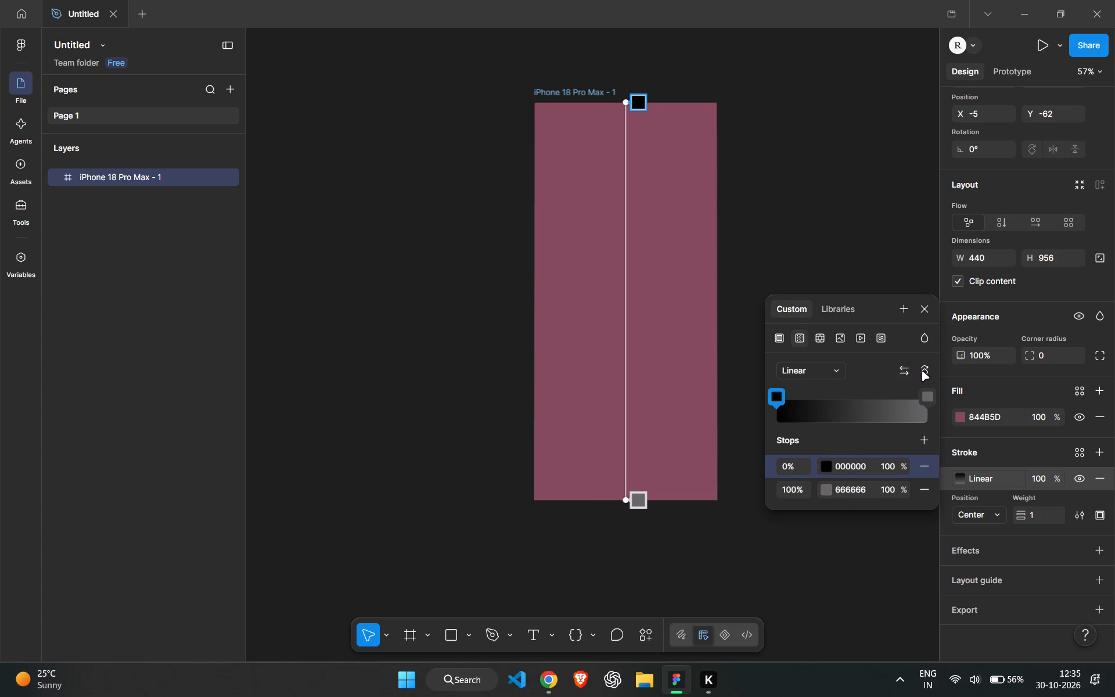
# Rotate the stroke gradient by two quarter turns, selecting its grey end stop in between.
pyautogui.click(923, 371)
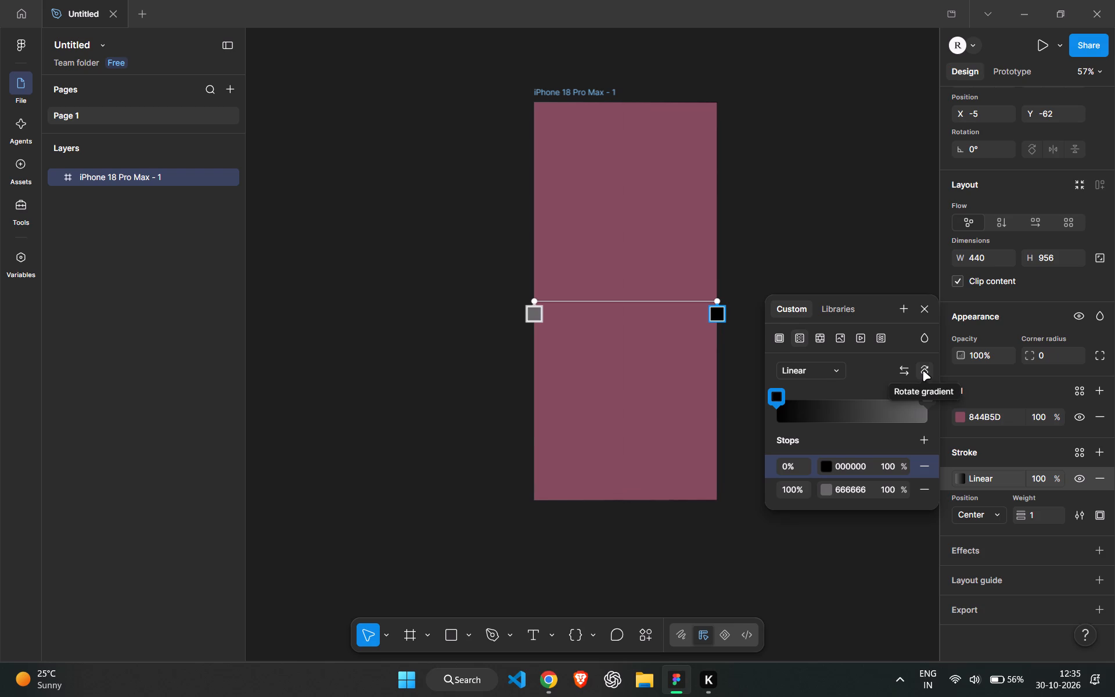
pyautogui.click(537, 313)
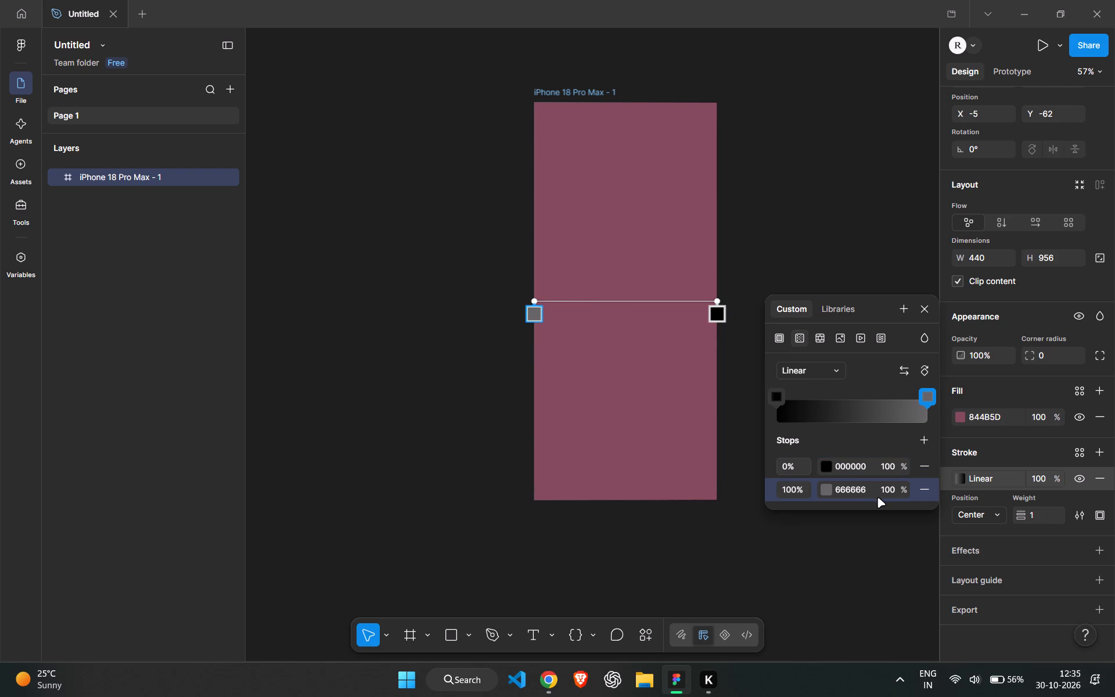
pyautogui.click(922, 367)
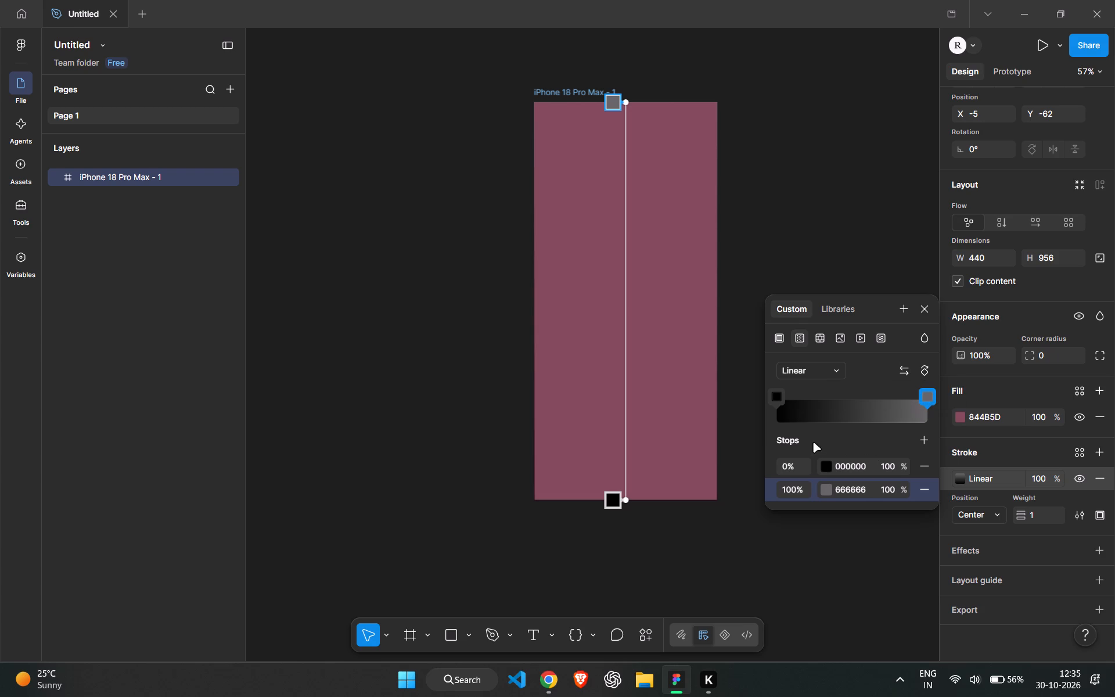
# Set the colour of the stroke gradient's 0% stop to B37287 from the clipboard history.
pyautogui.click(839, 469)
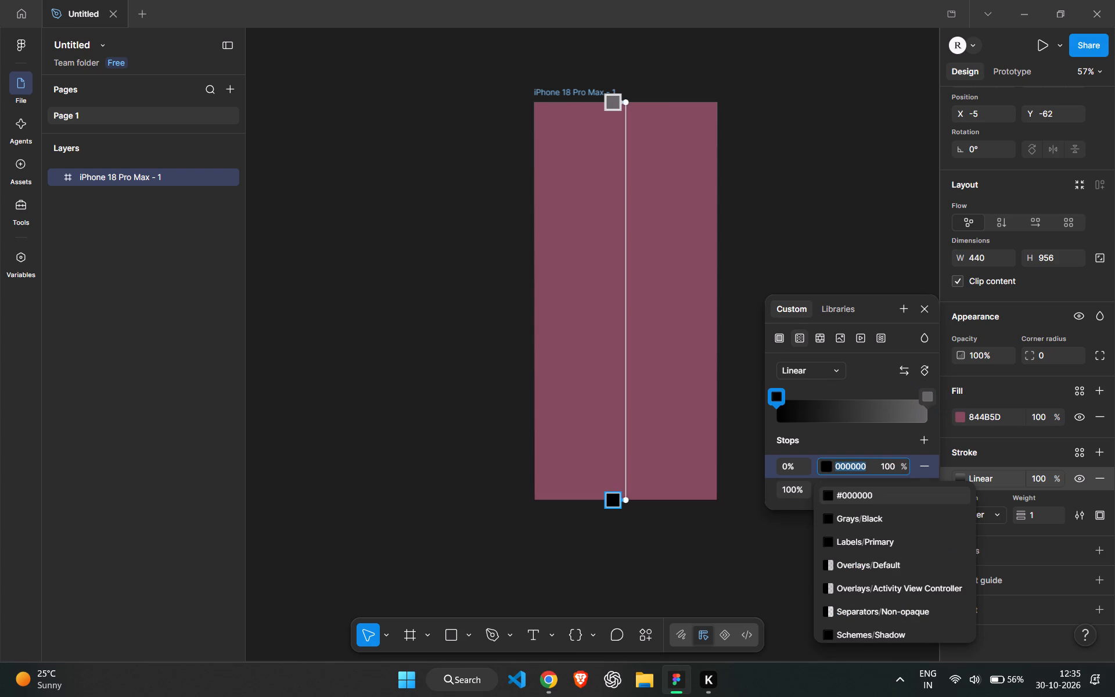
pyautogui.press('super+v')
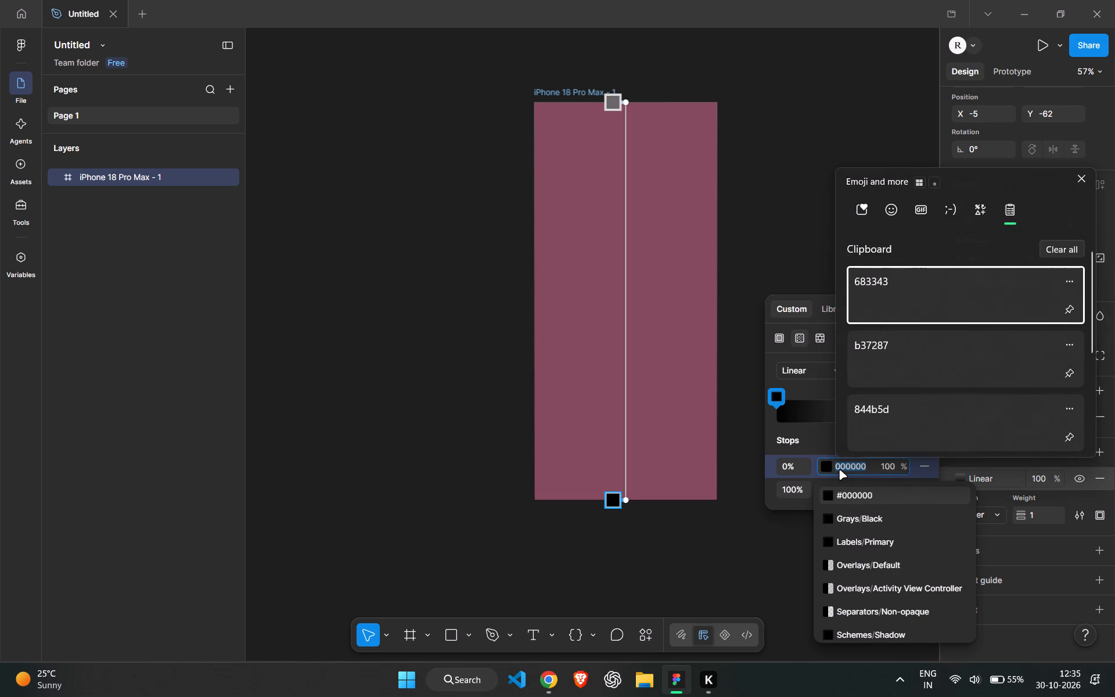
pyautogui.click(917, 354)
pyautogui.hotkey('ctrl', 'v')
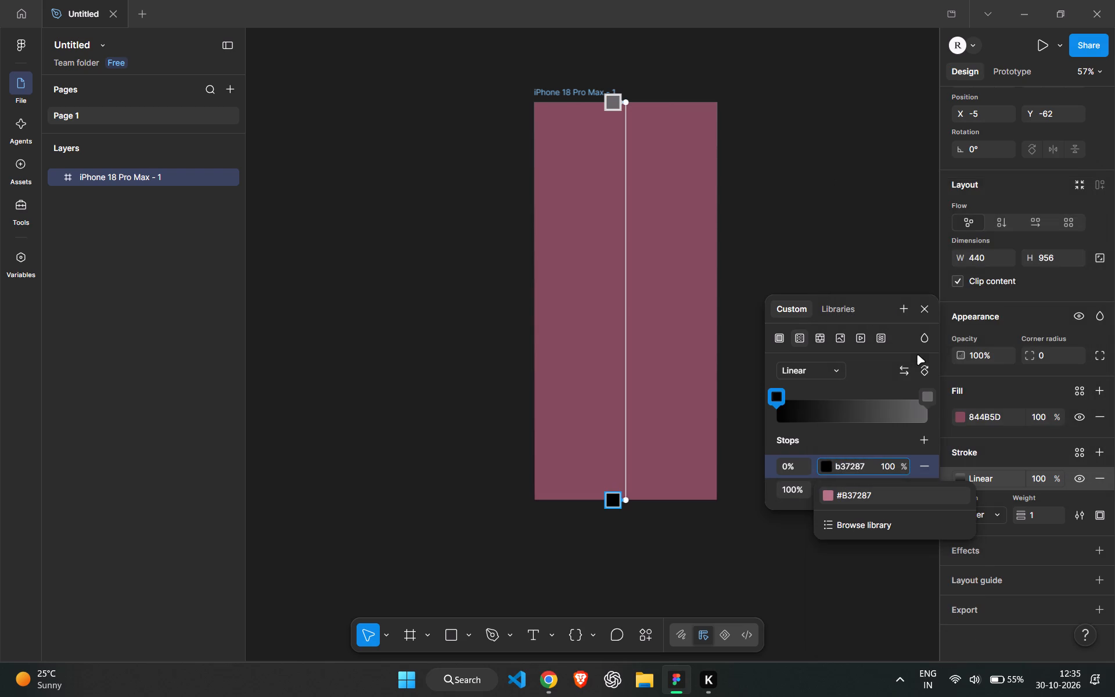
pyautogui.click(865, 498)
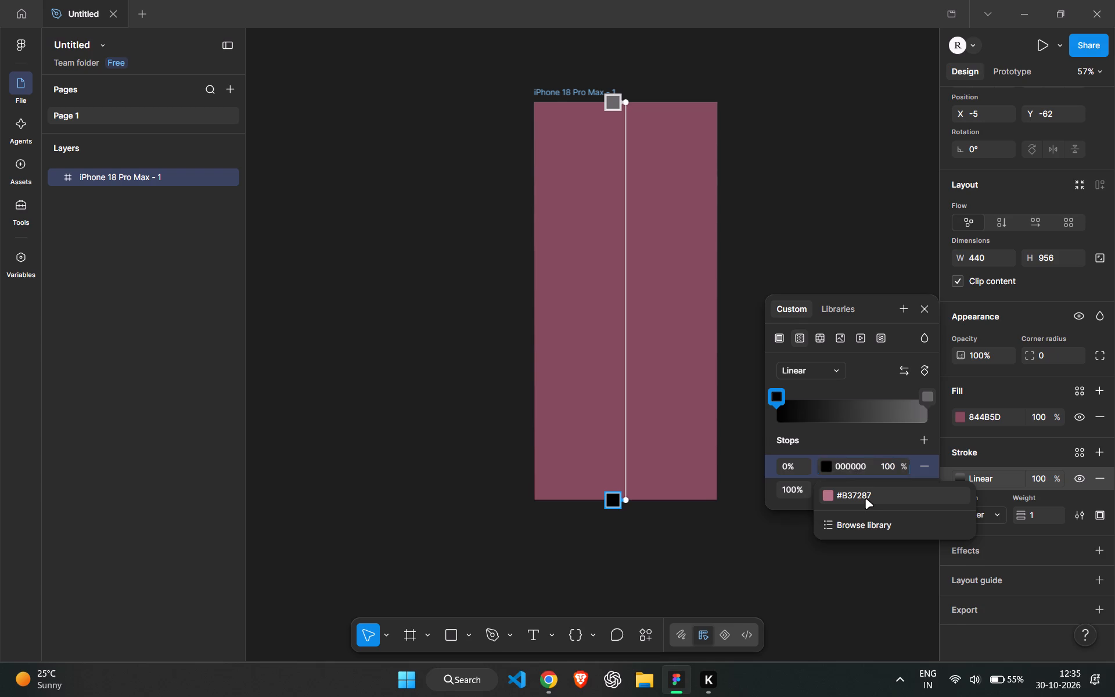
# Open the colour of the stroke gradient's 100% stop for editing and try to clear its hex value.
pyautogui.click(868, 487)
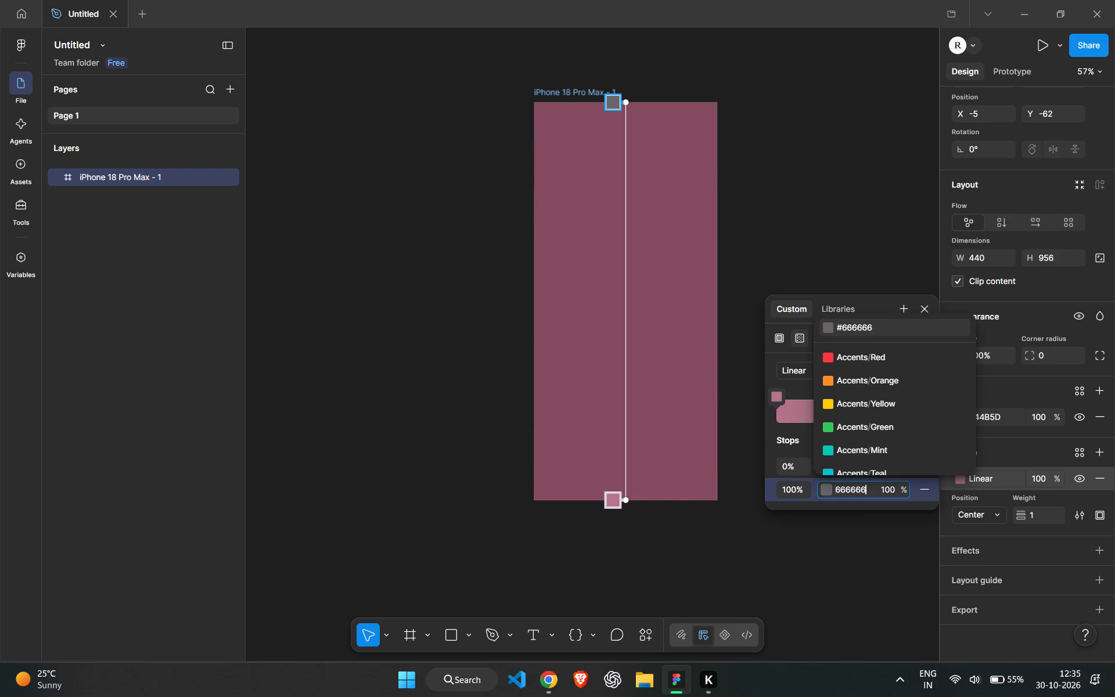
pyautogui.rightClick(868, 487)
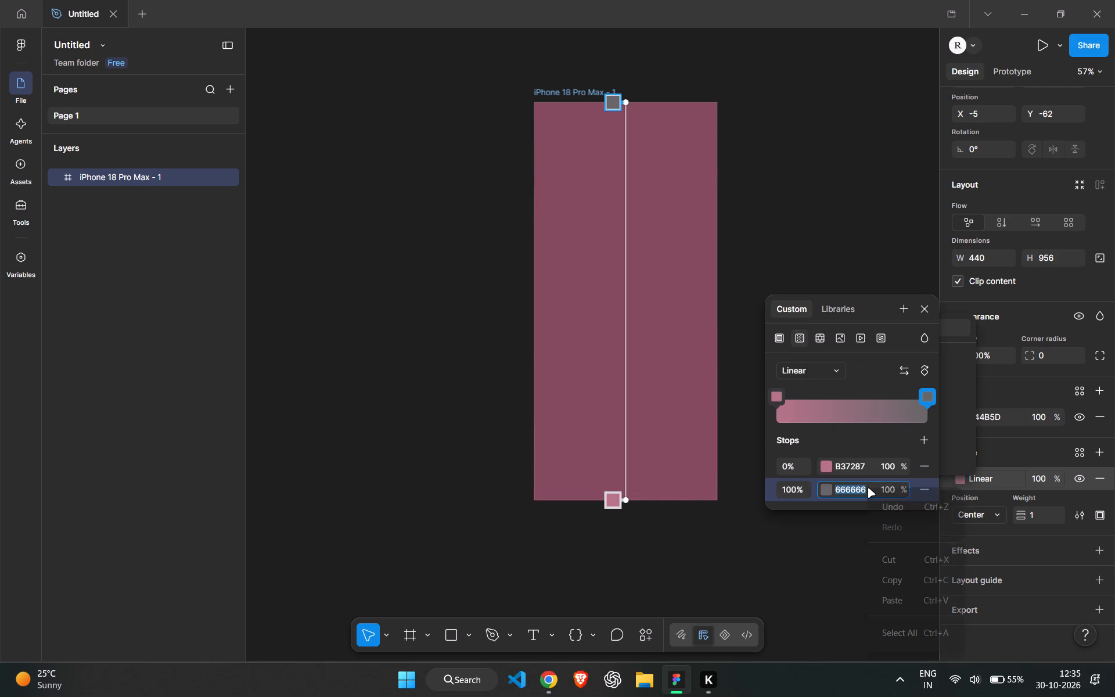
pyautogui.press('BackSpace')
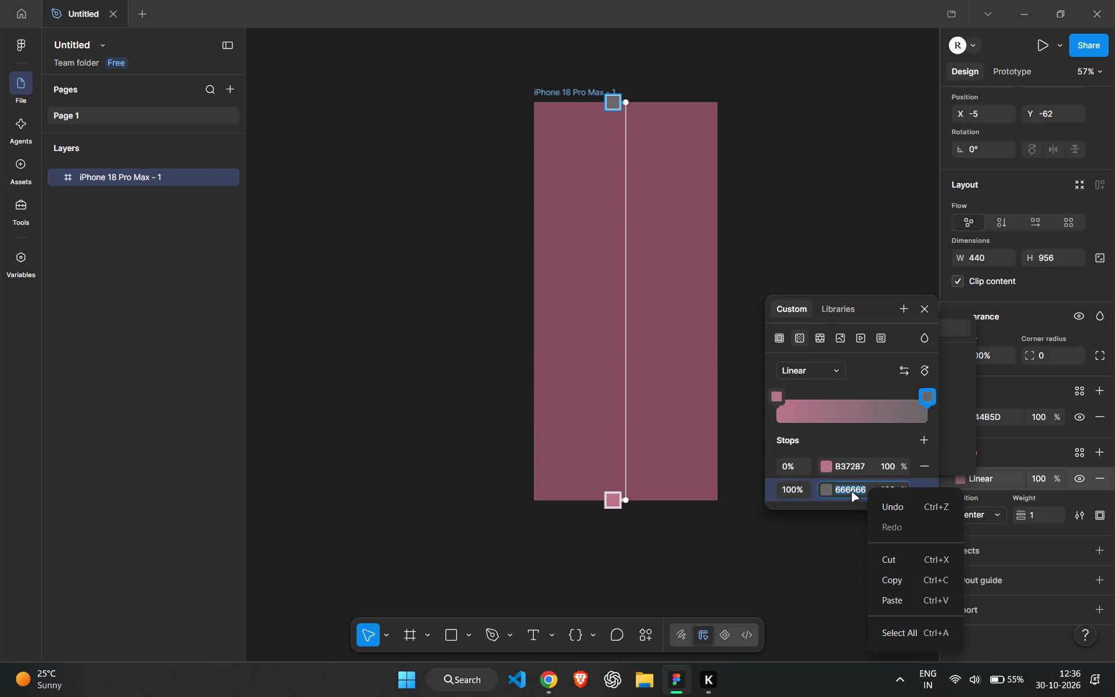
pyautogui.press('BackSpace')
pyautogui.rightClick(849, 491)
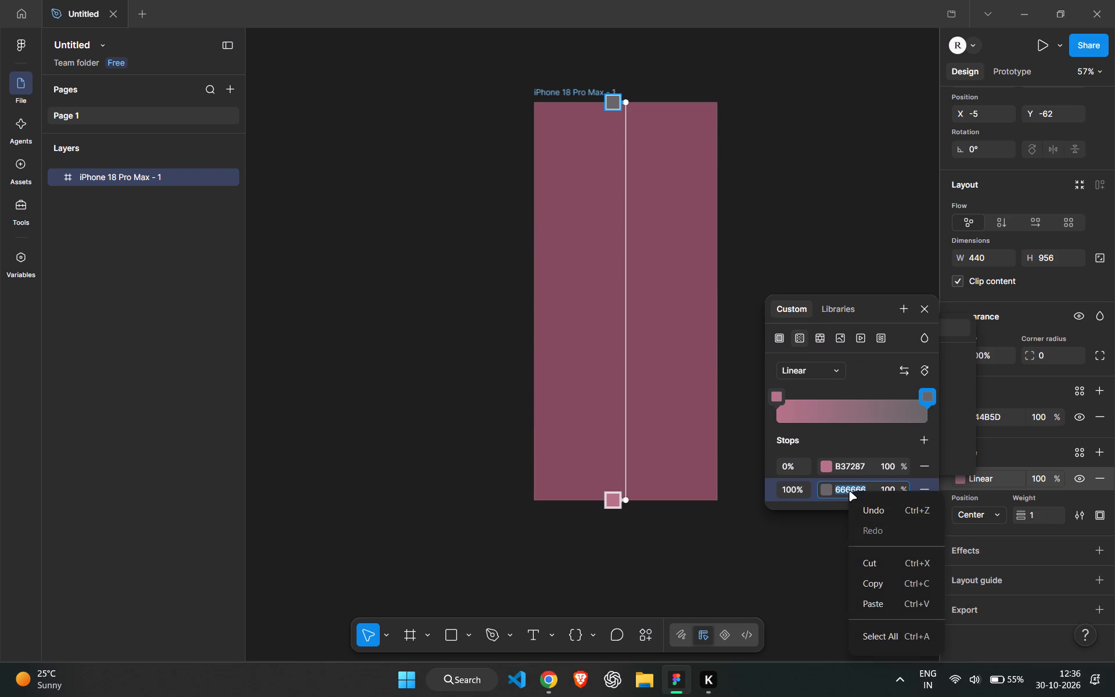
pyautogui.click(849, 491)
pyautogui.click(882, 488)
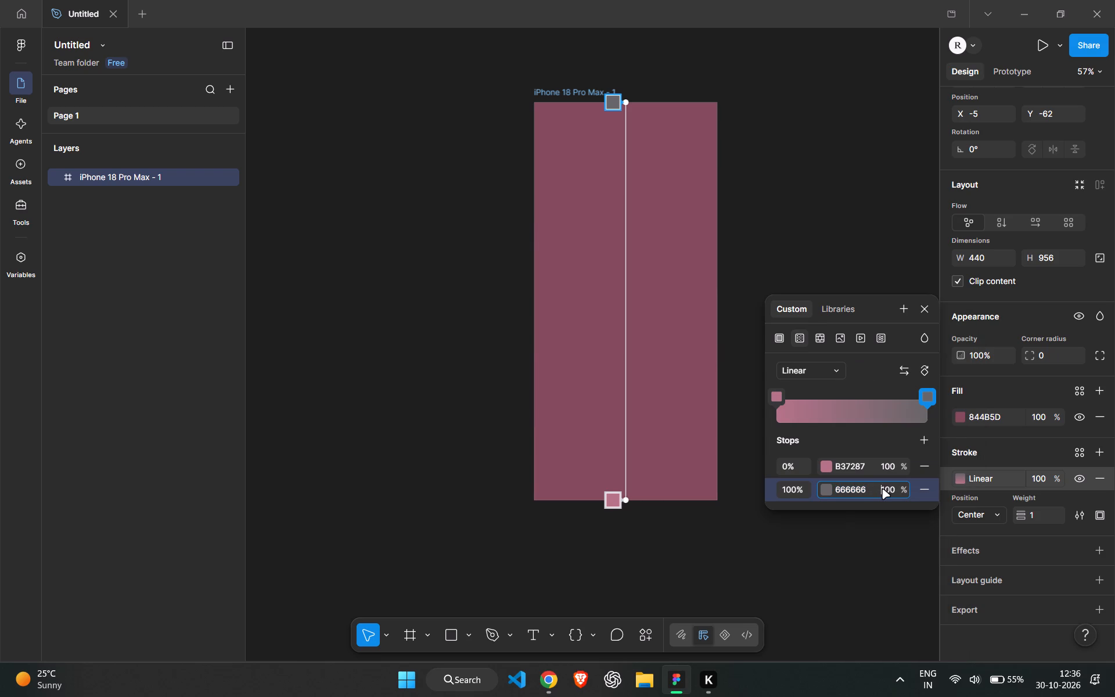
pyautogui.press('Left')
pyautogui.press('BackSpace')
pyautogui.press('BackSpace')
pyautogui.press('BackSpace')
pyautogui.press('BackSpace')
pyautogui.press('BackSpace')
pyautogui.press('BackSpace')
pyautogui.press('BackSpace')
pyautogui.press('BackSpace')
pyautogui.press('BackSpace')
pyautogui.press('BackSpace')
pyautogui.press('BackSpace')
pyautogui.press('BackSpace')
pyautogui.press('BackSpace')
pyautogui.press('BackSpace')
pyautogui.press('BackSpace')
pyautogui.press('BackSpace')
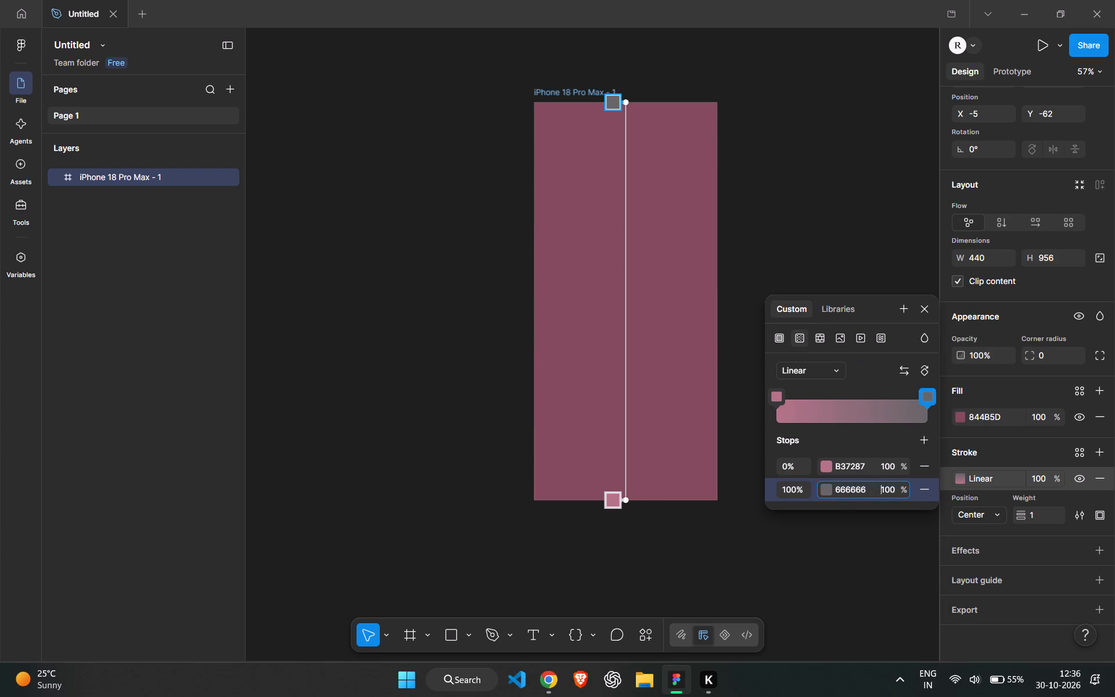
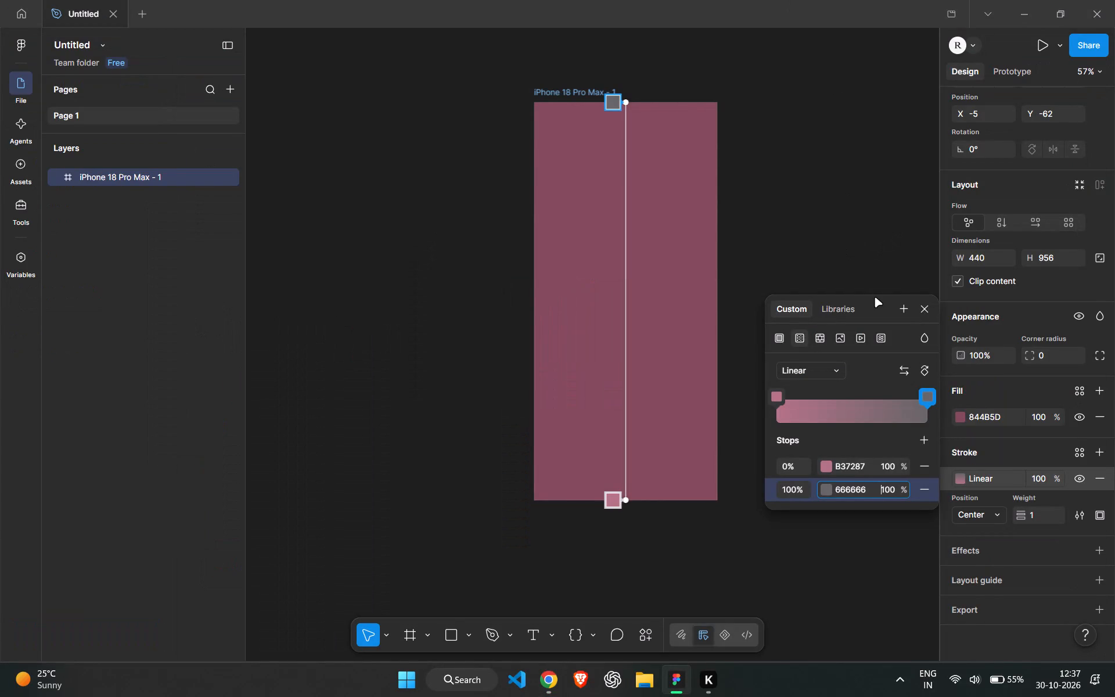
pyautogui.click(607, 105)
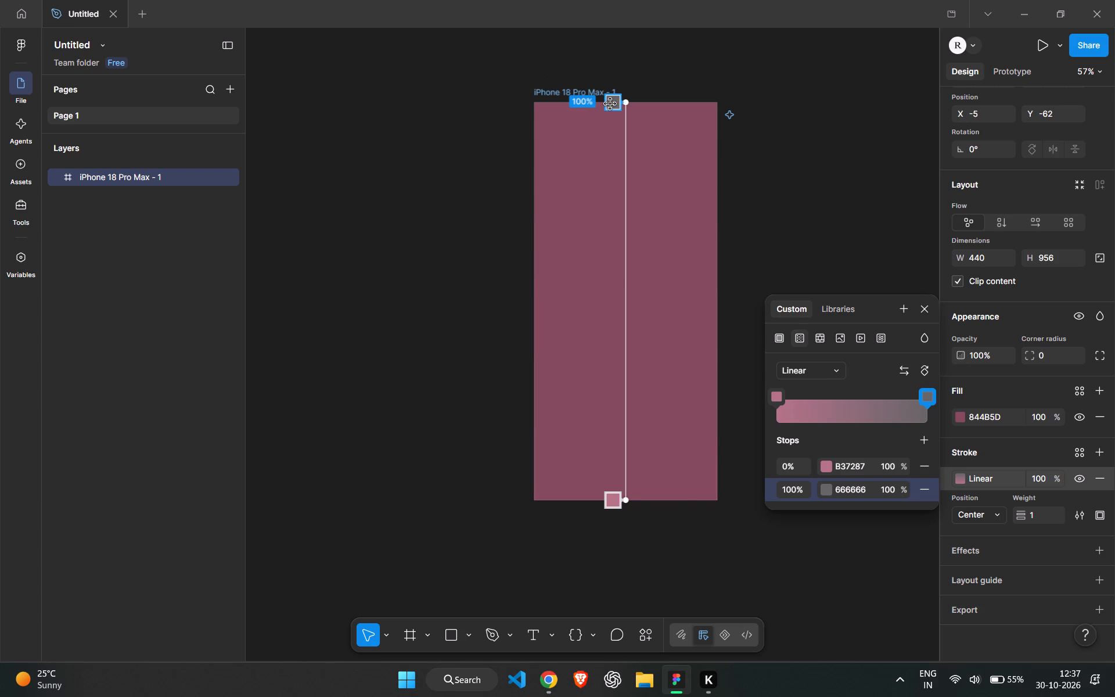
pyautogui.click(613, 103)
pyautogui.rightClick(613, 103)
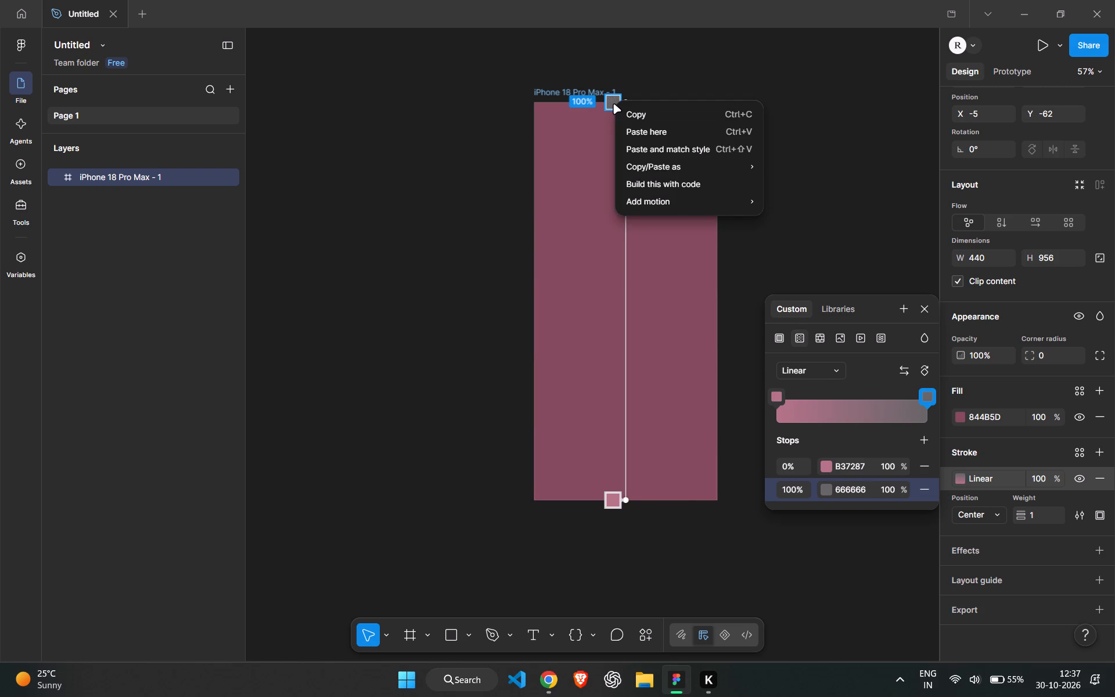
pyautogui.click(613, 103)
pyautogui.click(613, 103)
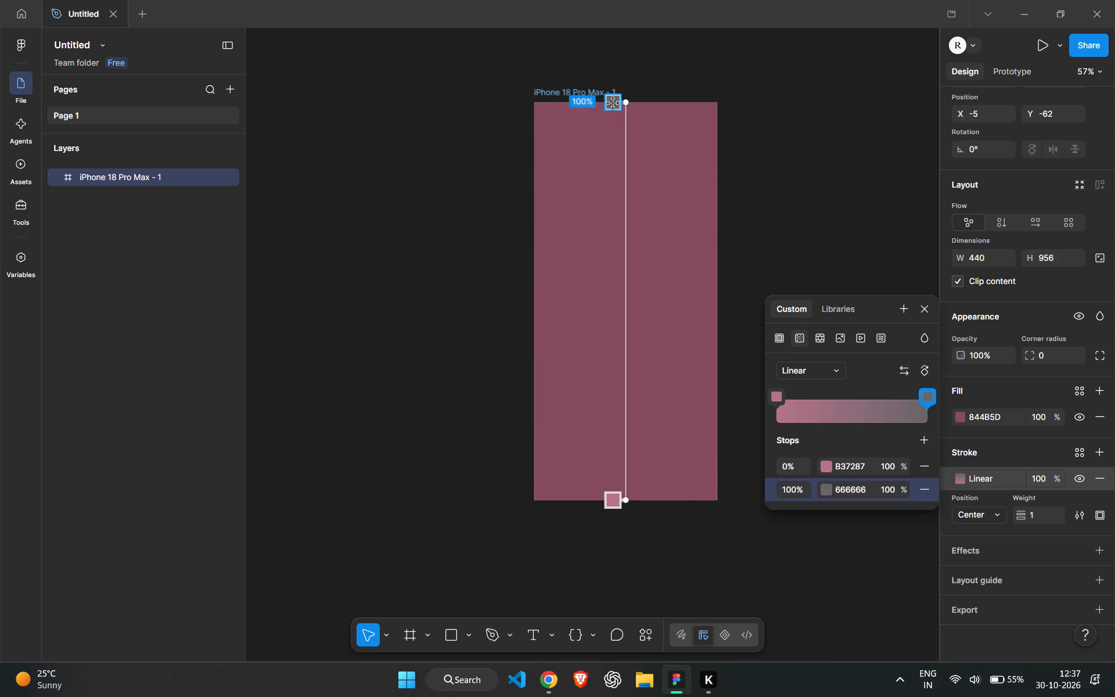
# Set the colour of the stroke gradient's 100% stop to 683343 from the clipboard history.
pyautogui.click(866, 484)
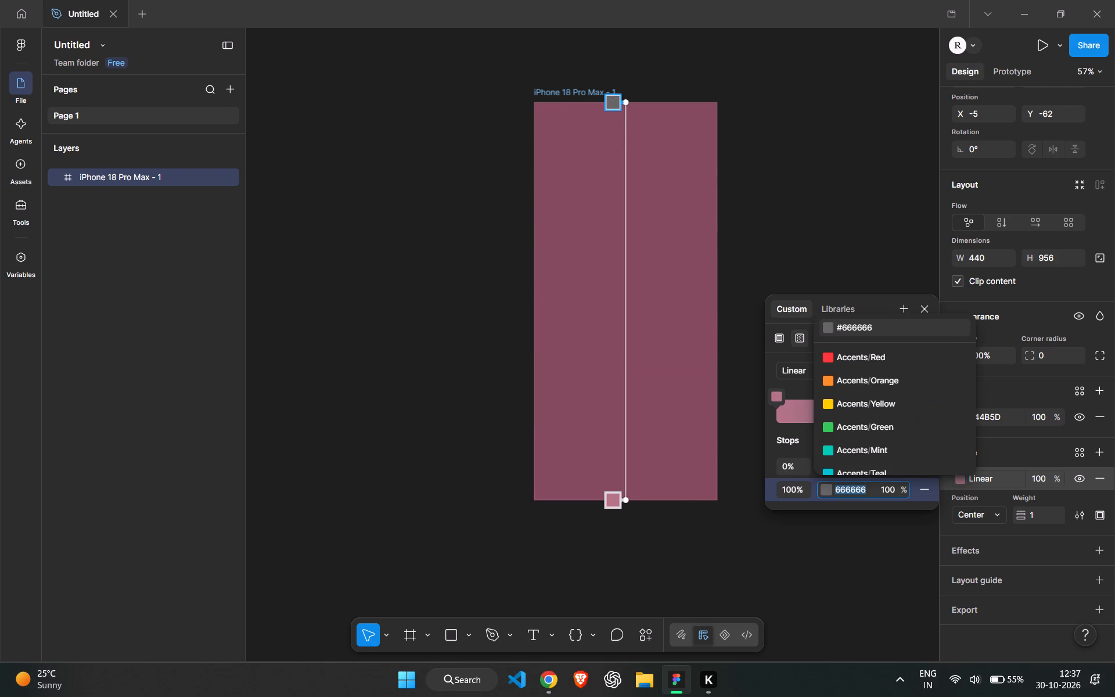
pyautogui.press('BackSpace')
pyautogui.press('super+v')
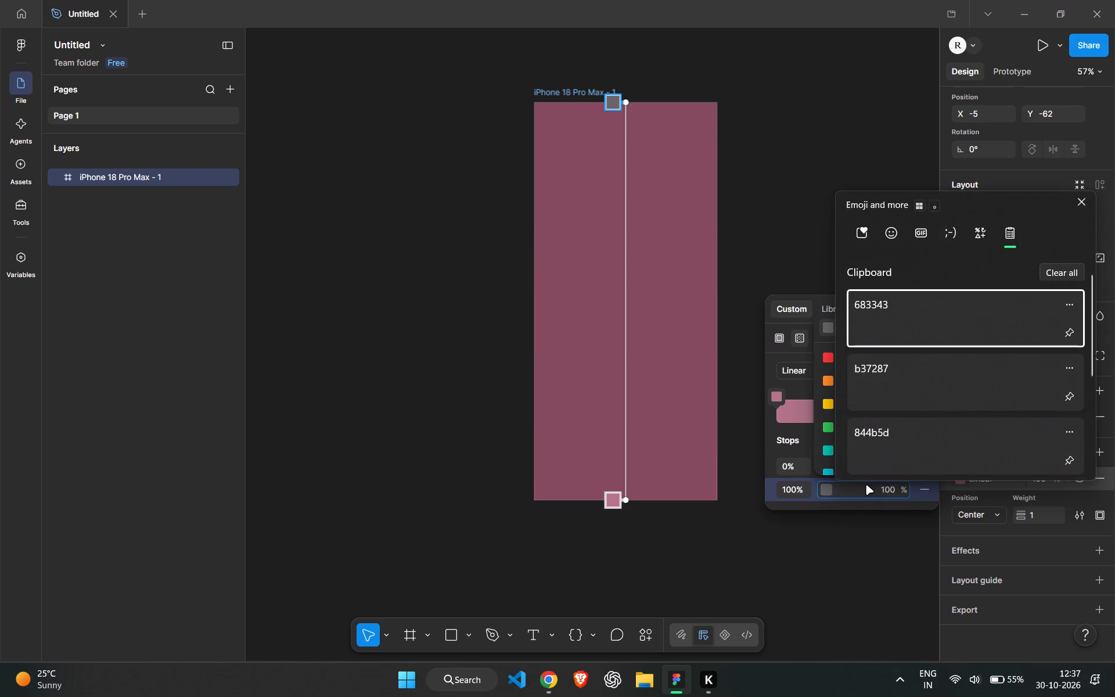
pyautogui.click(903, 315)
pyautogui.hotkey('ctrl', 'v')
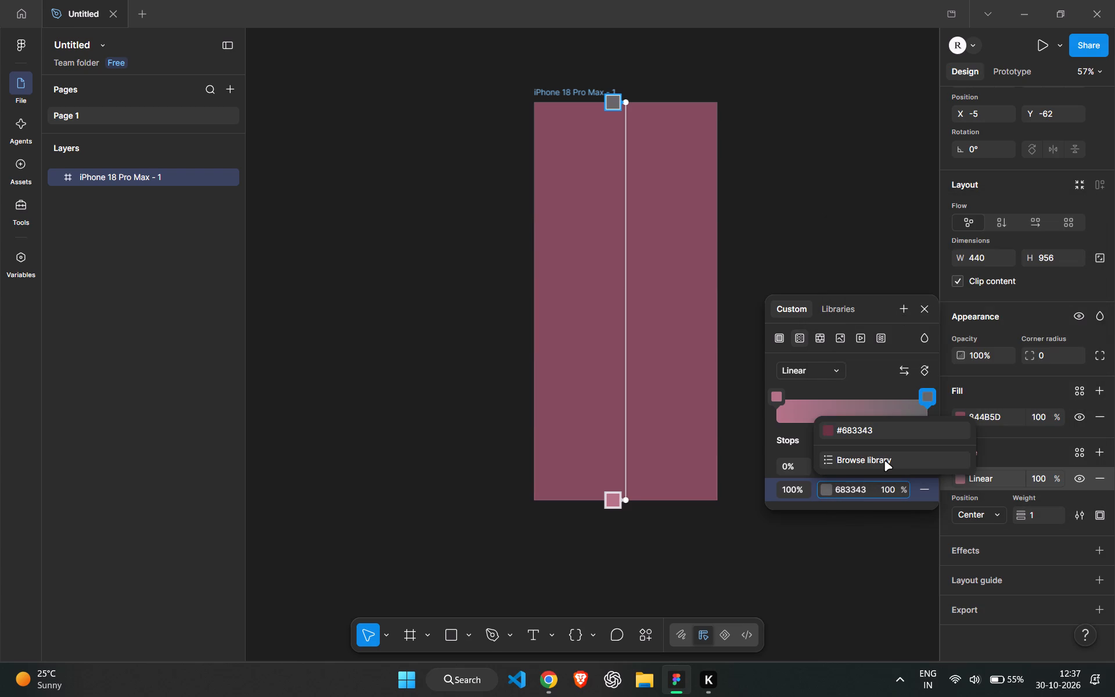
pyautogui.click(888, 433)
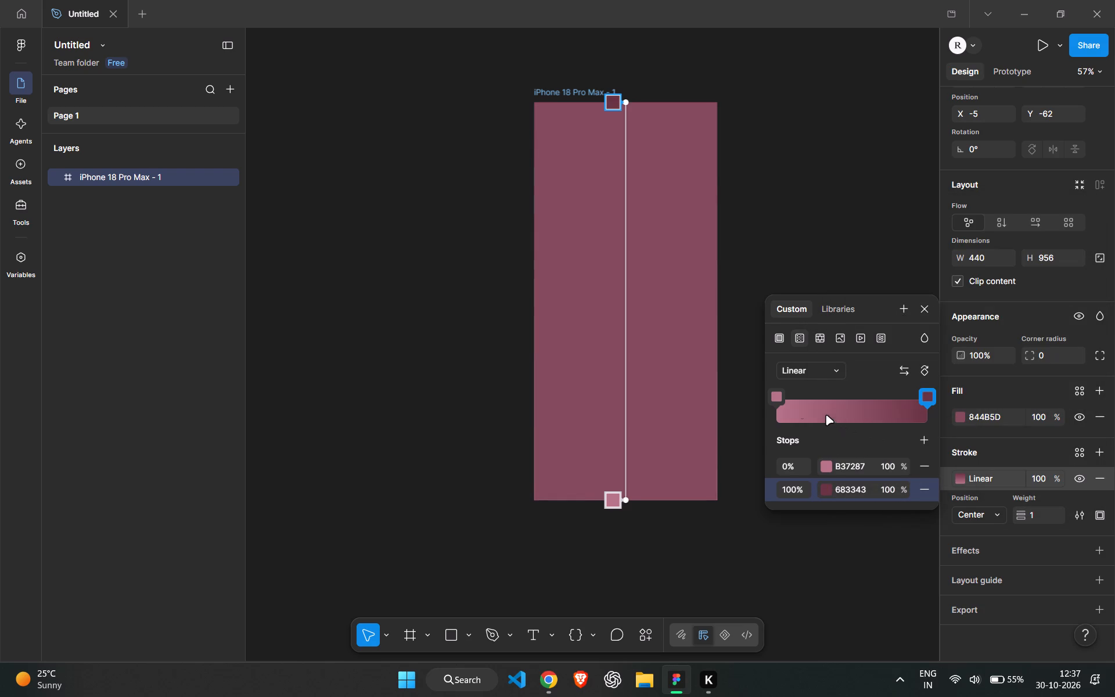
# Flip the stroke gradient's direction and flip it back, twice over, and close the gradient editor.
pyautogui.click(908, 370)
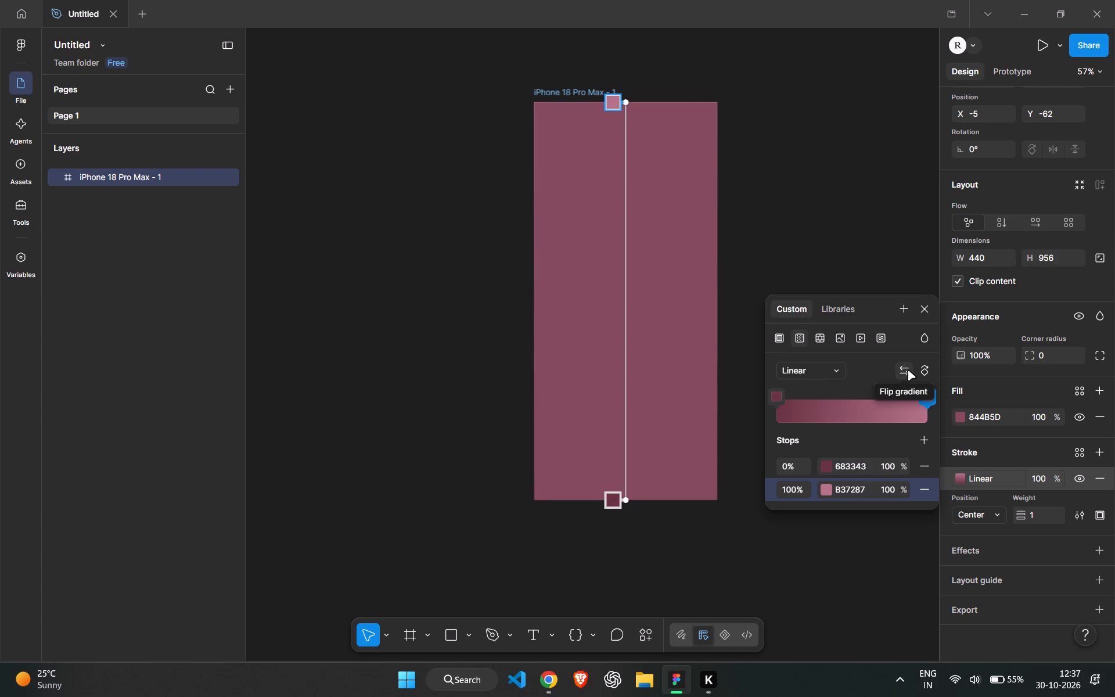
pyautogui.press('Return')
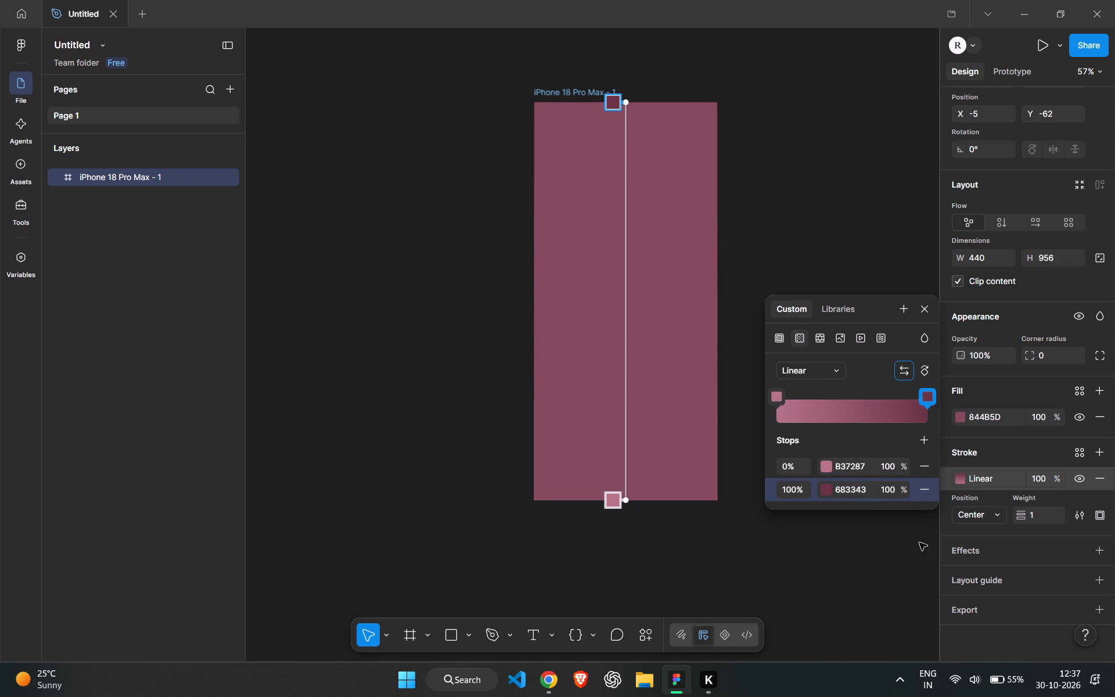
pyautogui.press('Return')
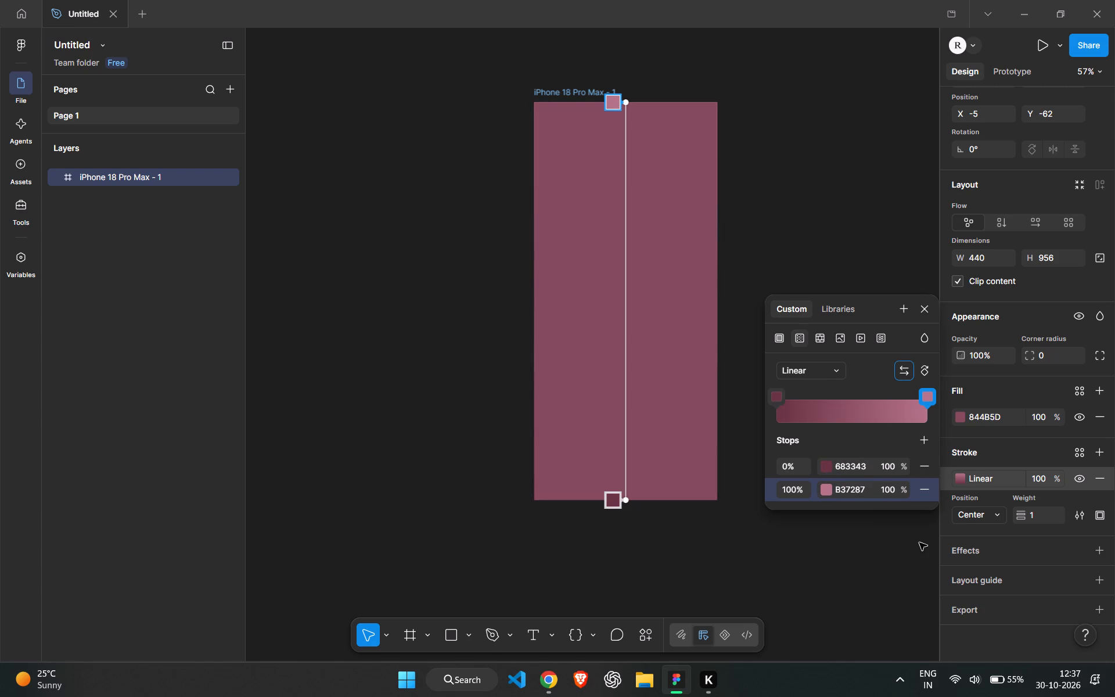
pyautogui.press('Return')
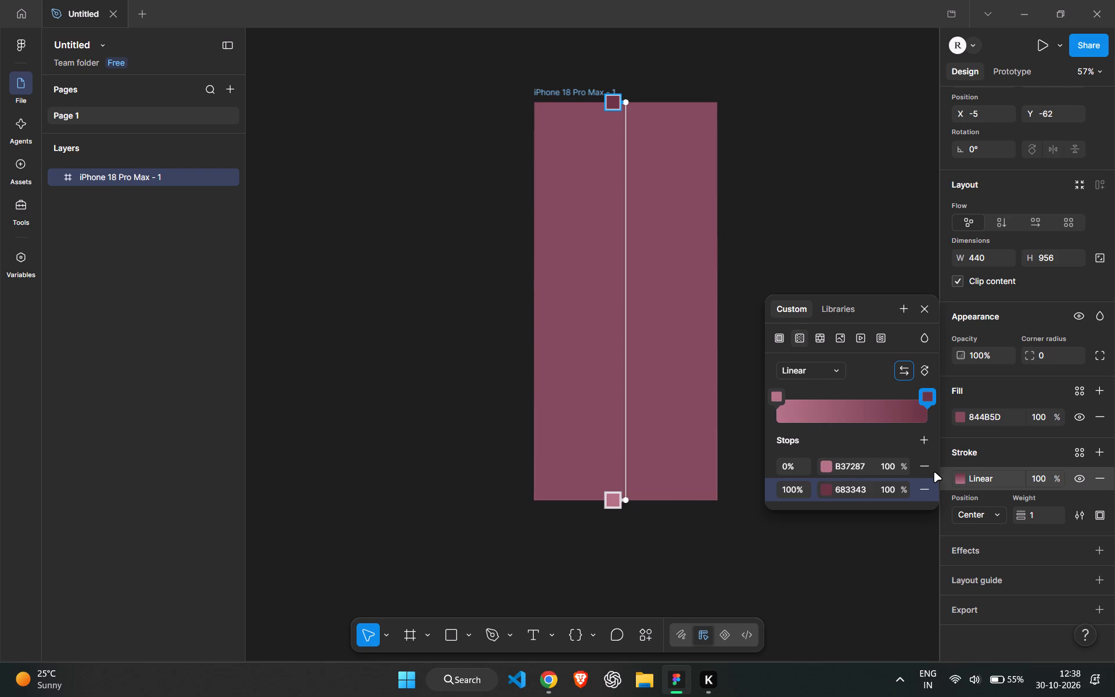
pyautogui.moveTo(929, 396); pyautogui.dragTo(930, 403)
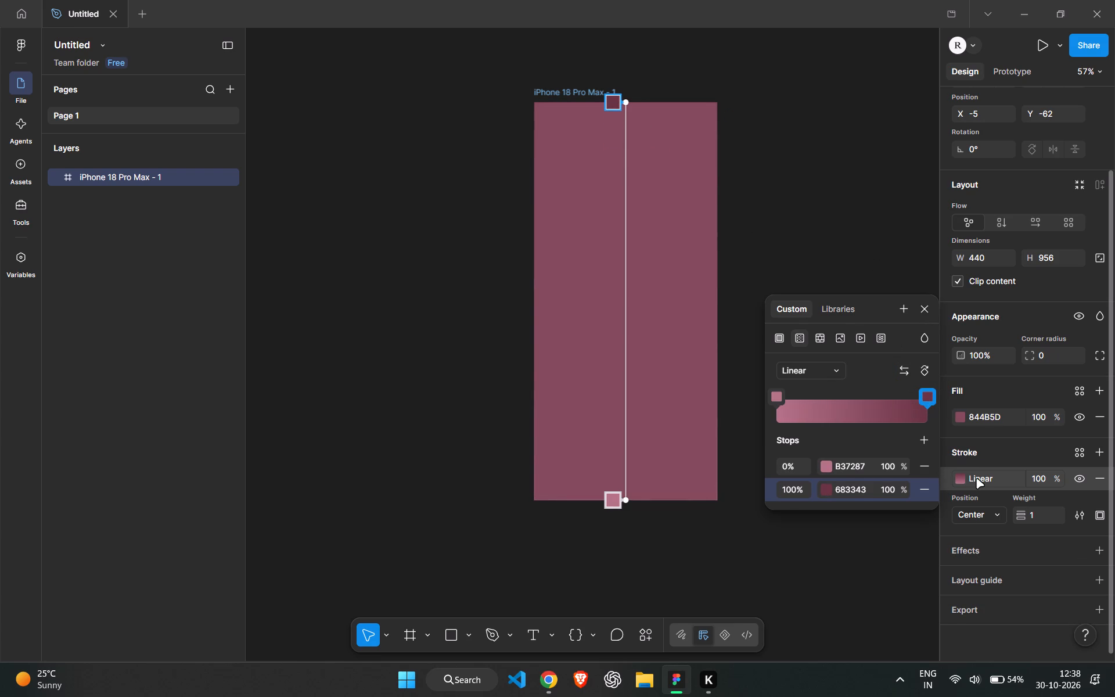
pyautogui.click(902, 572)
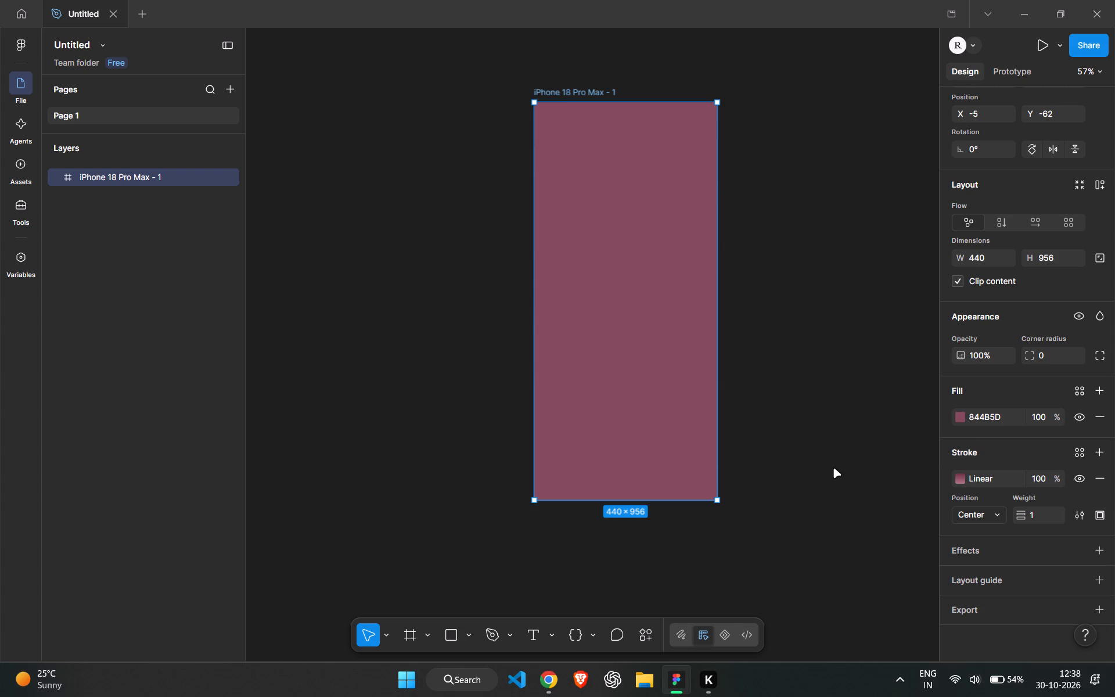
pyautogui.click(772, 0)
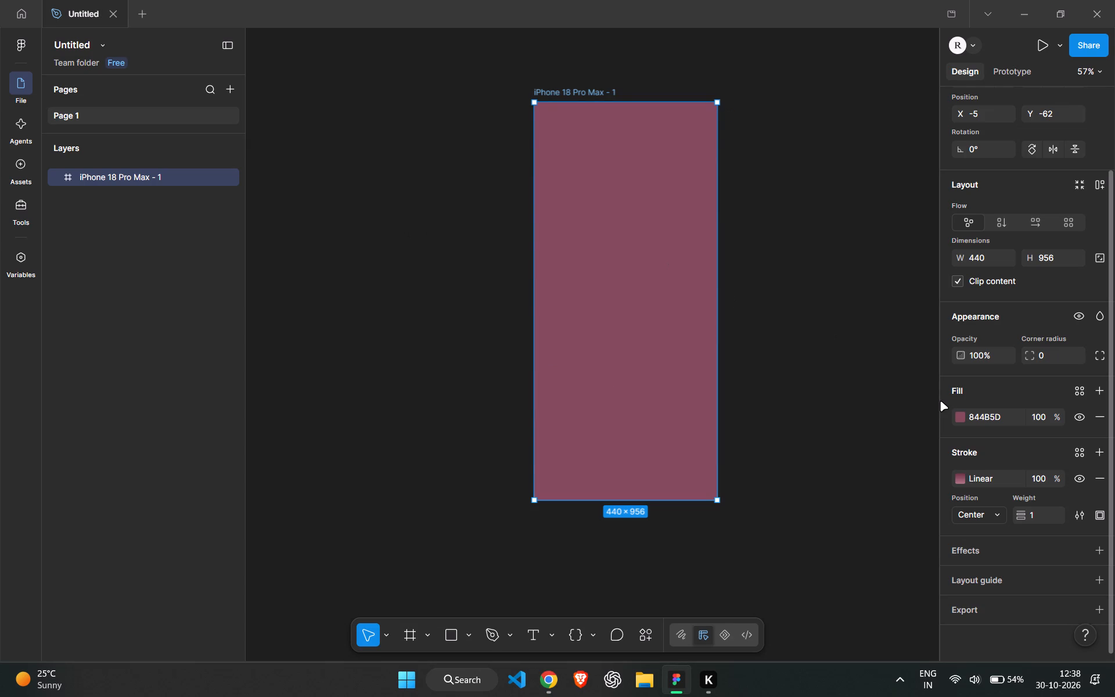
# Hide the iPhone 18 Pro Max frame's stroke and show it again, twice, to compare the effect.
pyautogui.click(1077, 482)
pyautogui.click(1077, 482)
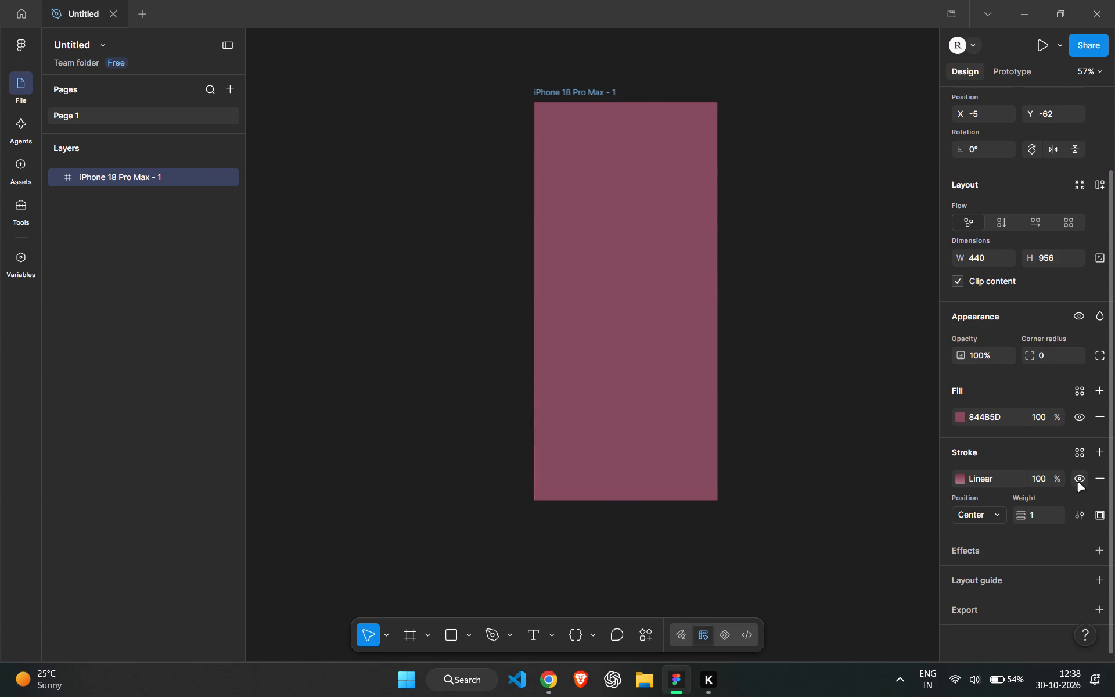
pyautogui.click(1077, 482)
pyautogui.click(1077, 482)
# Open the frame's linear stroke gradient for editing.
pyautogui.click(1036, 480)
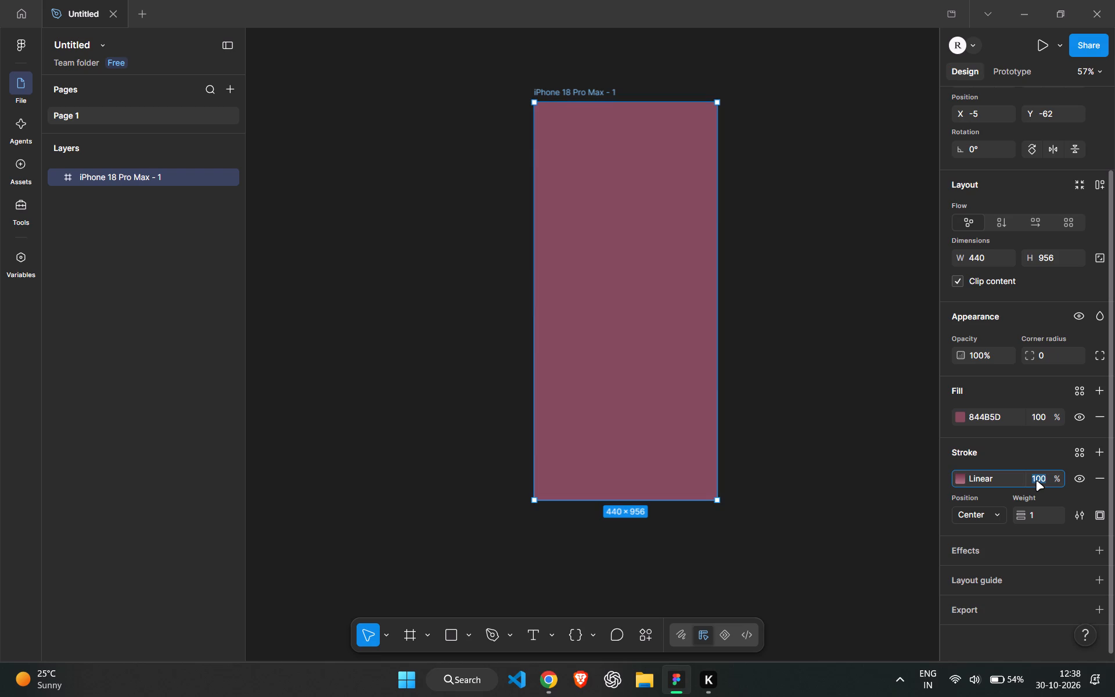
pyautogui.click(1016, 452)
pyautogui.click(1005, 482)
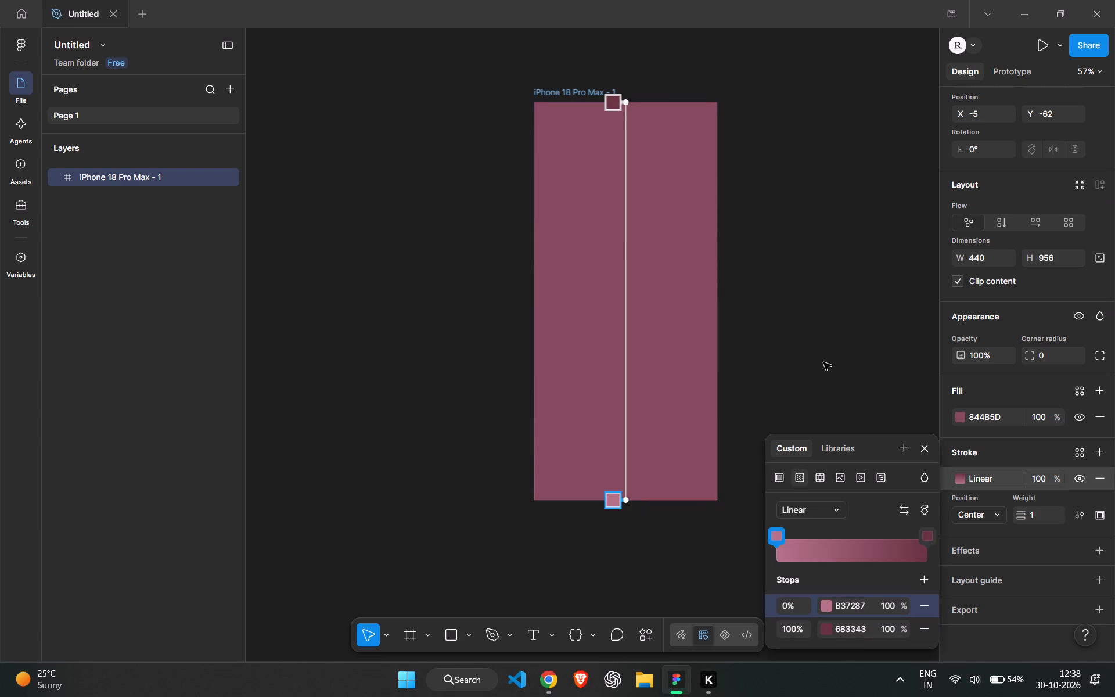
# Capture a screenshot of the frame with its stroke gradient settings and send it to the Figma Gradient Guide chat in ChatGPT in Chrome.
pyautogui.press('shift+super+s')
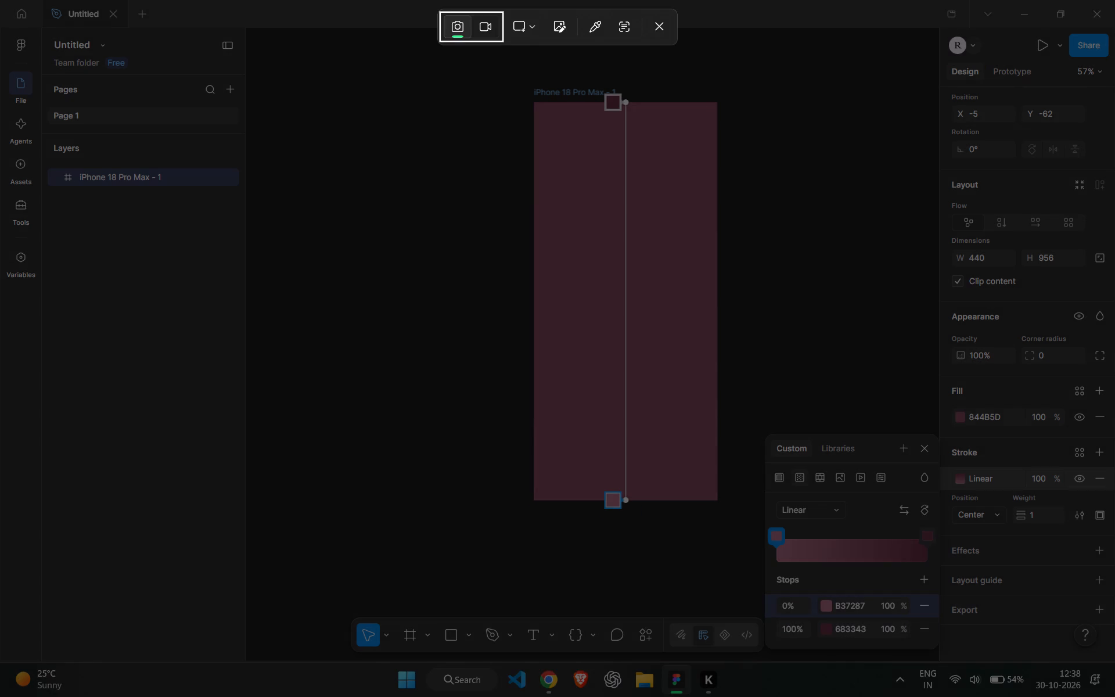
pyautogui.moveTo(483, 72); pyautogui.dragTo(1113, 696)
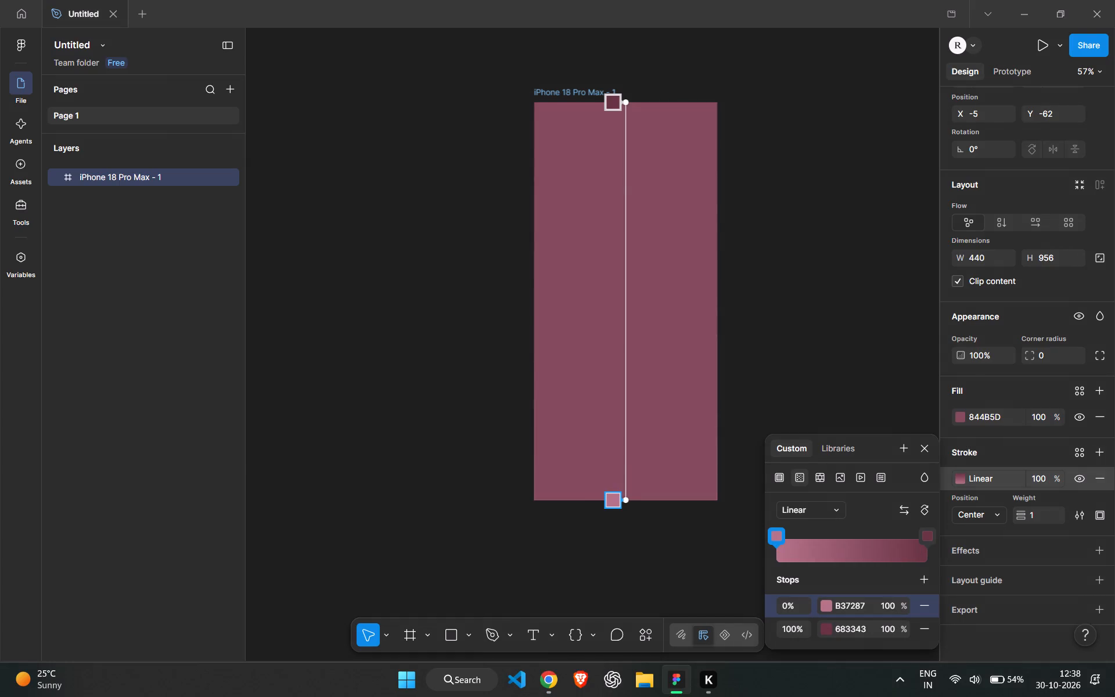
pyautogui.hotkey('ctrl', 'v')
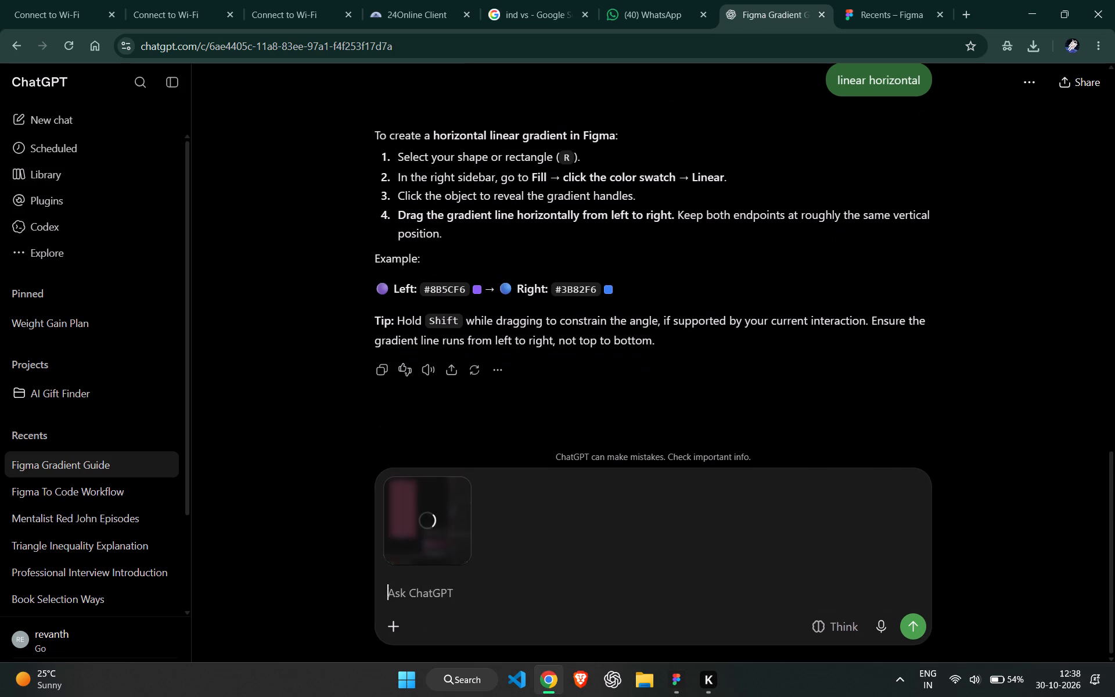
pyautogui.press('Return')
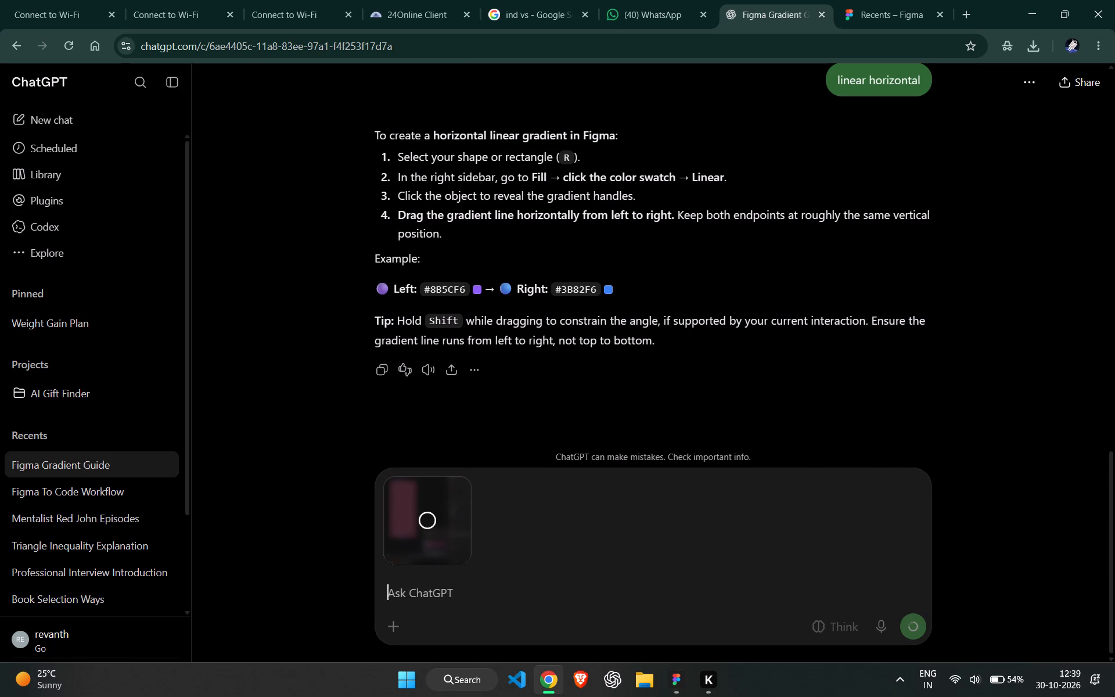
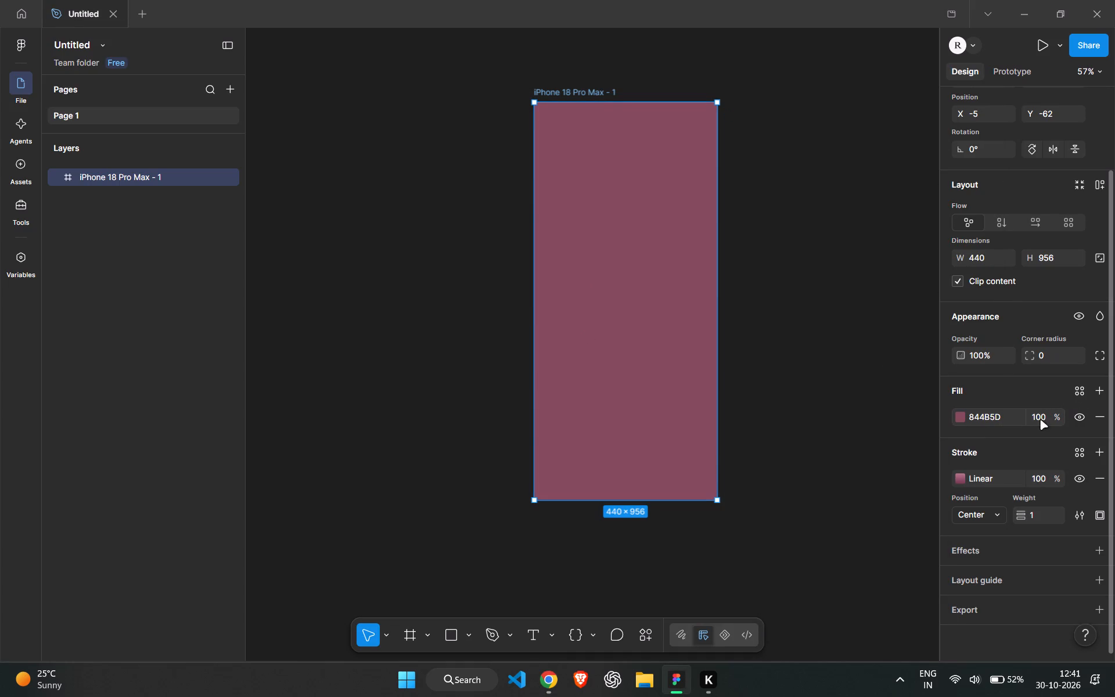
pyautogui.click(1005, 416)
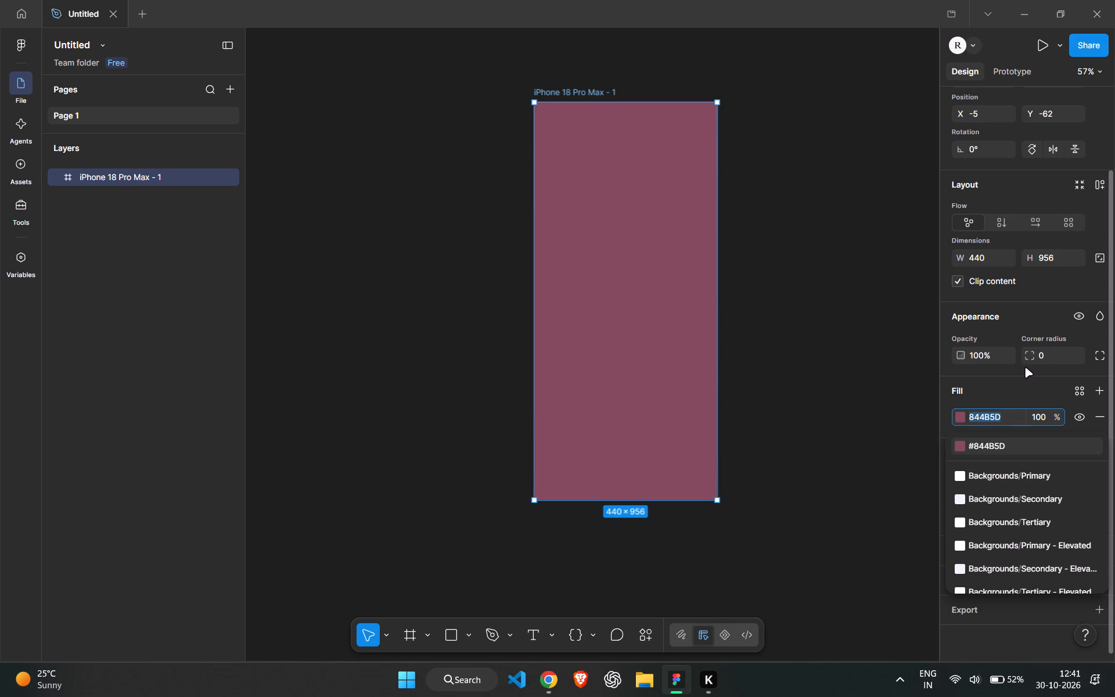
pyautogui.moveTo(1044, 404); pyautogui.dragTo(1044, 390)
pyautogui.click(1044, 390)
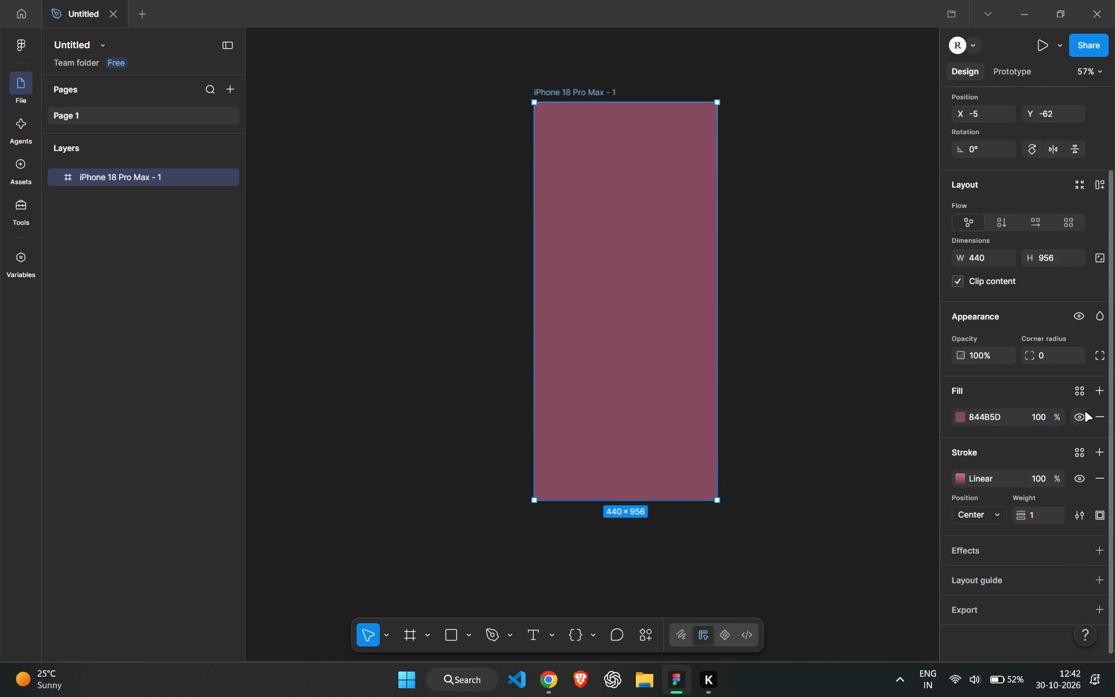
# Add a second fill to the iPhone 18 Pro Max frame and make it a linear gradient.
pyautogui.click(1100, 390)
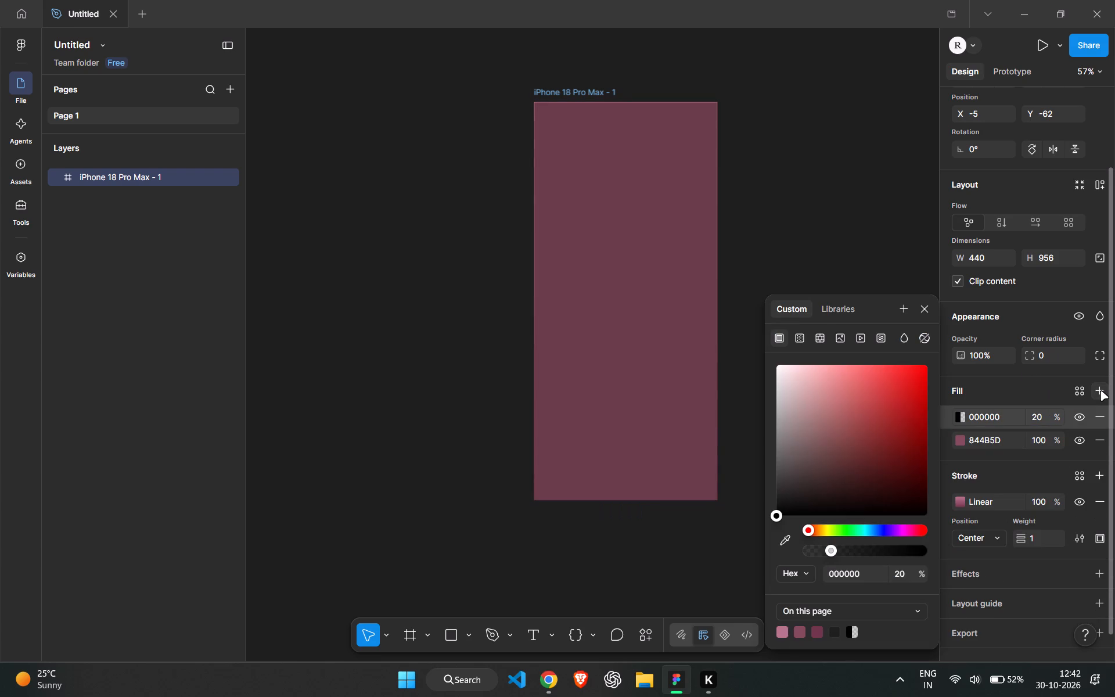
pyautogui.click(797, 342)
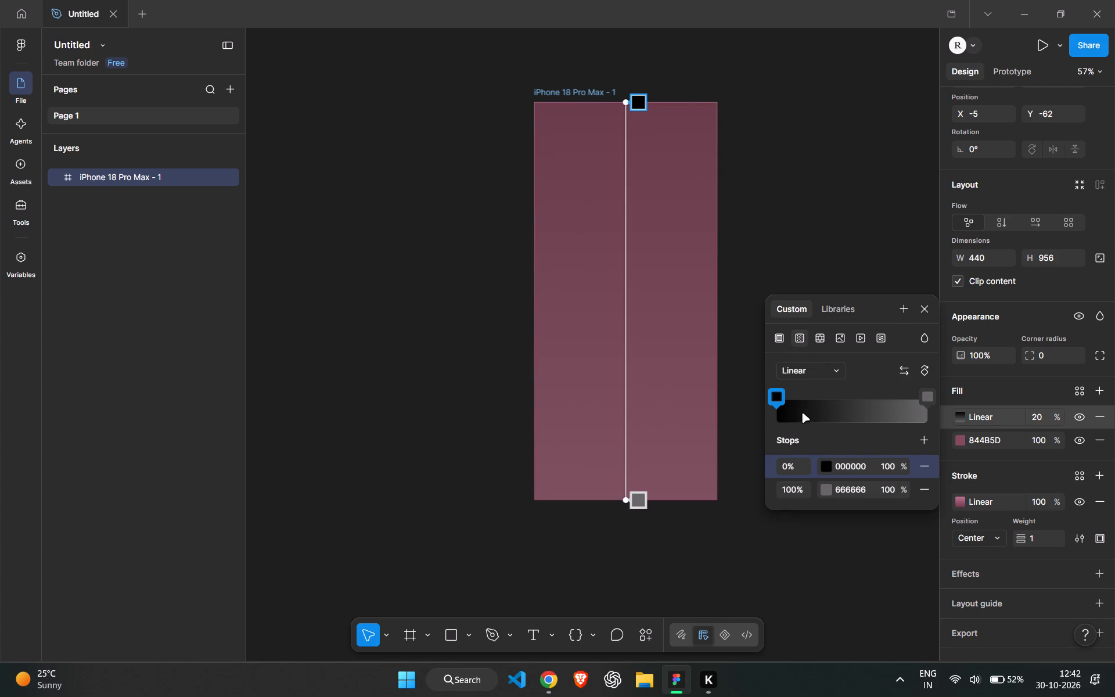
# Set the 0% stop of the frame's linear gradient fill to colour 71364D.
pyautogui.doubleClick(849, 470)
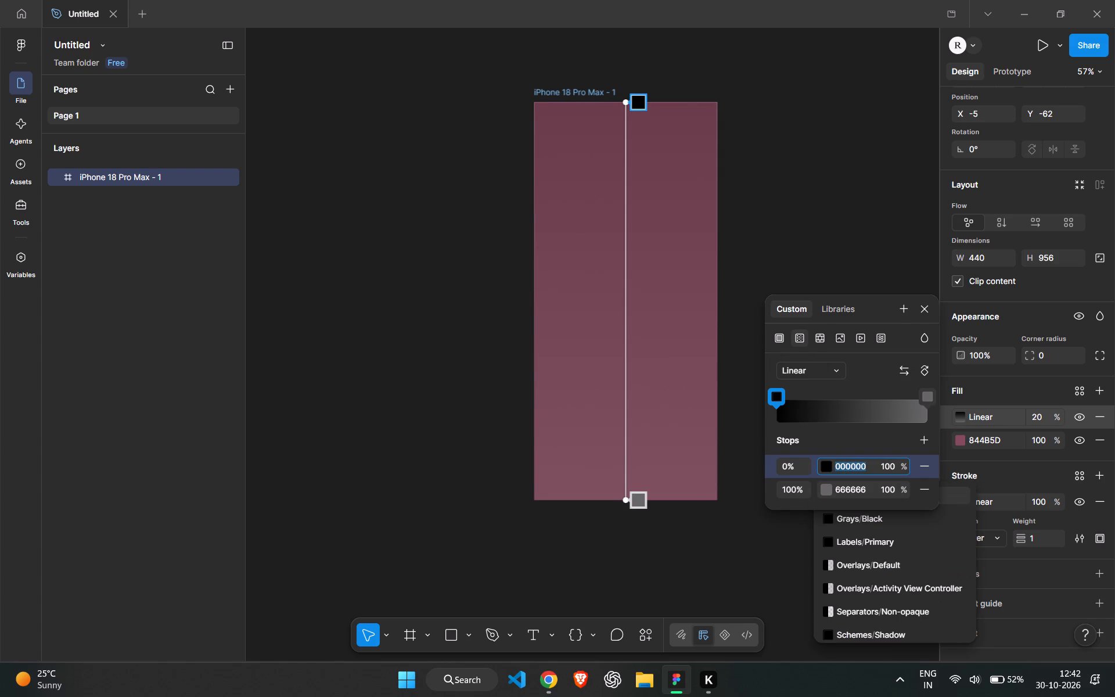
pyautogui.press('super+v')
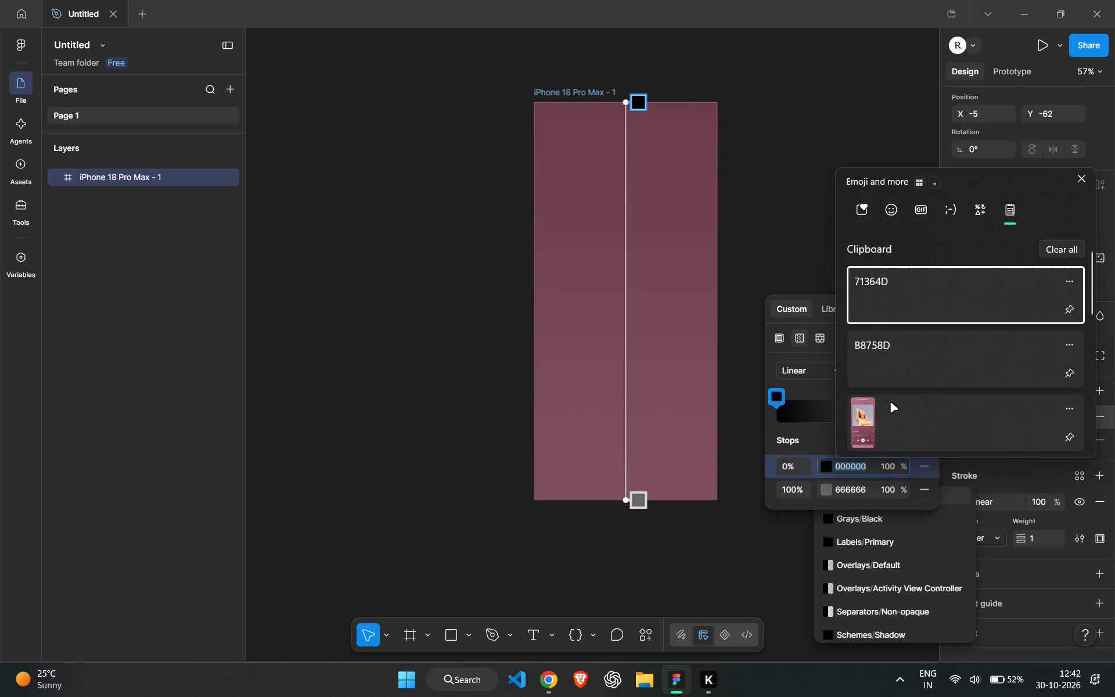
pyautogui.click(898, 286)
pyautogui.hotkey('ctrl', 'v')
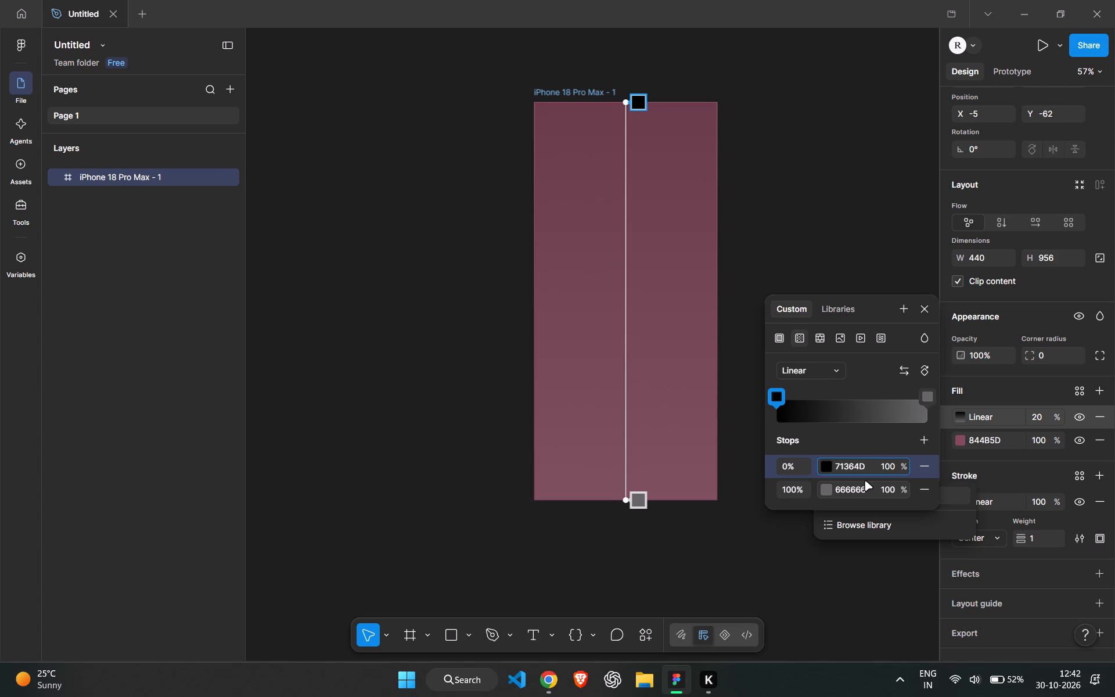
pyautogui.press('Return')
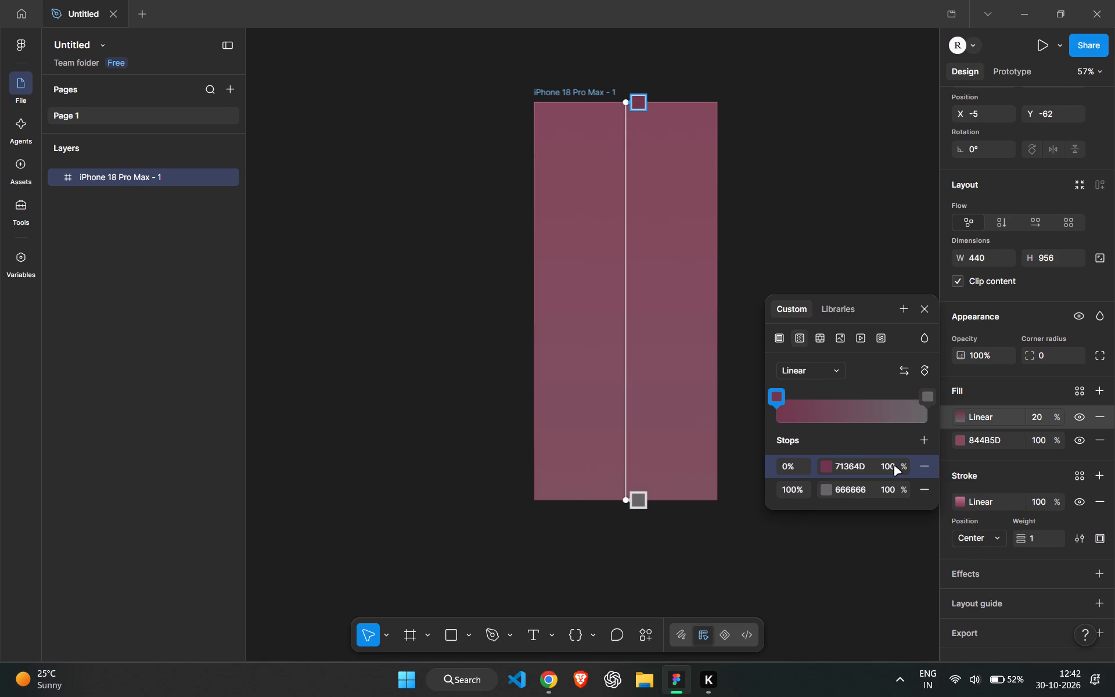
# Set the 100% stop of the frame's linear gradient fill to colour B8758D.
pyautogui.doubleClick(854, 489)
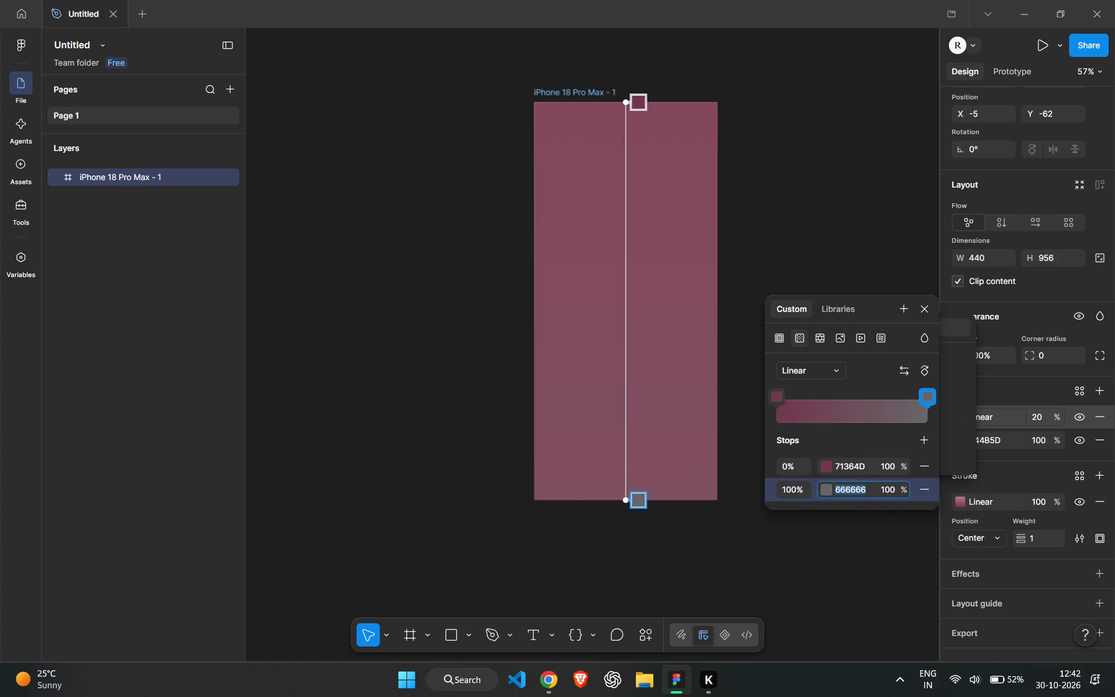
pyautogui.press('super+v')
pyautogui.click(886, 382)
pyautogui.hotkey('ctrl', 'v')
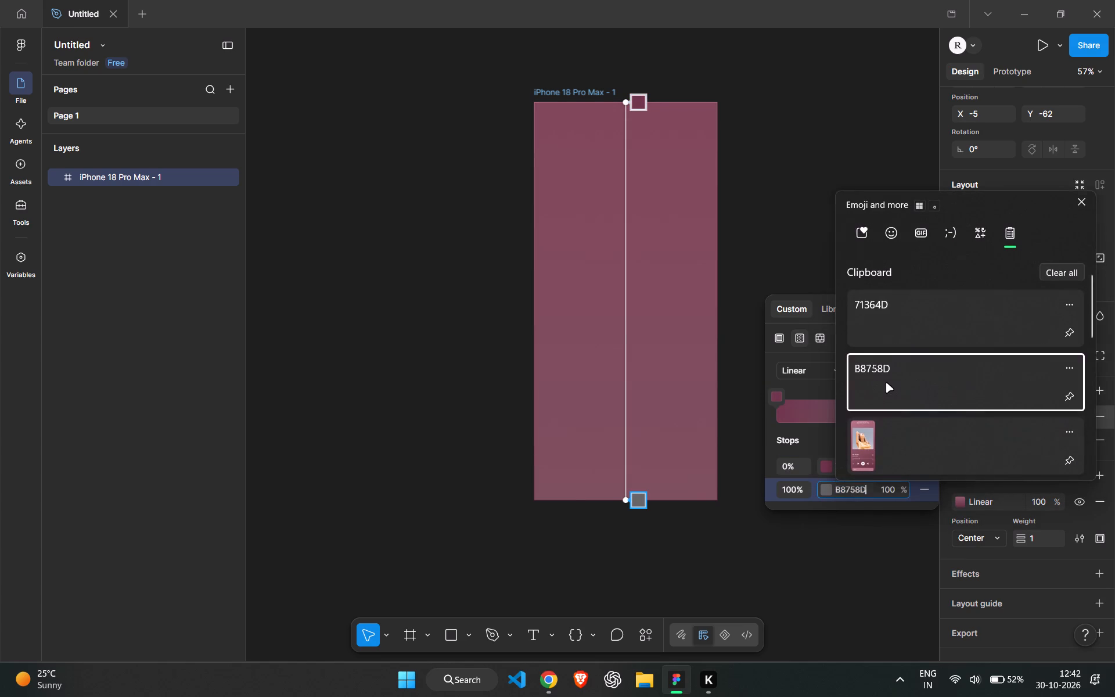
pyautogui.press('Return')
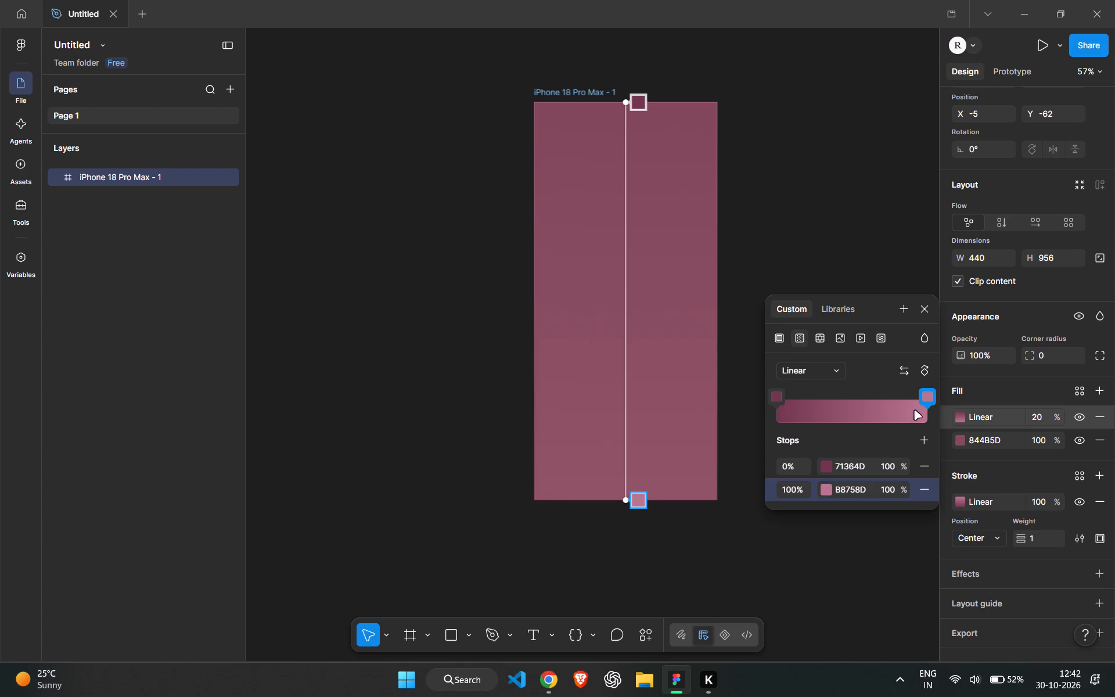
# Flip the fill gradient's direction so the two stop colours swap ends.
pyautogui.click(905, 371)
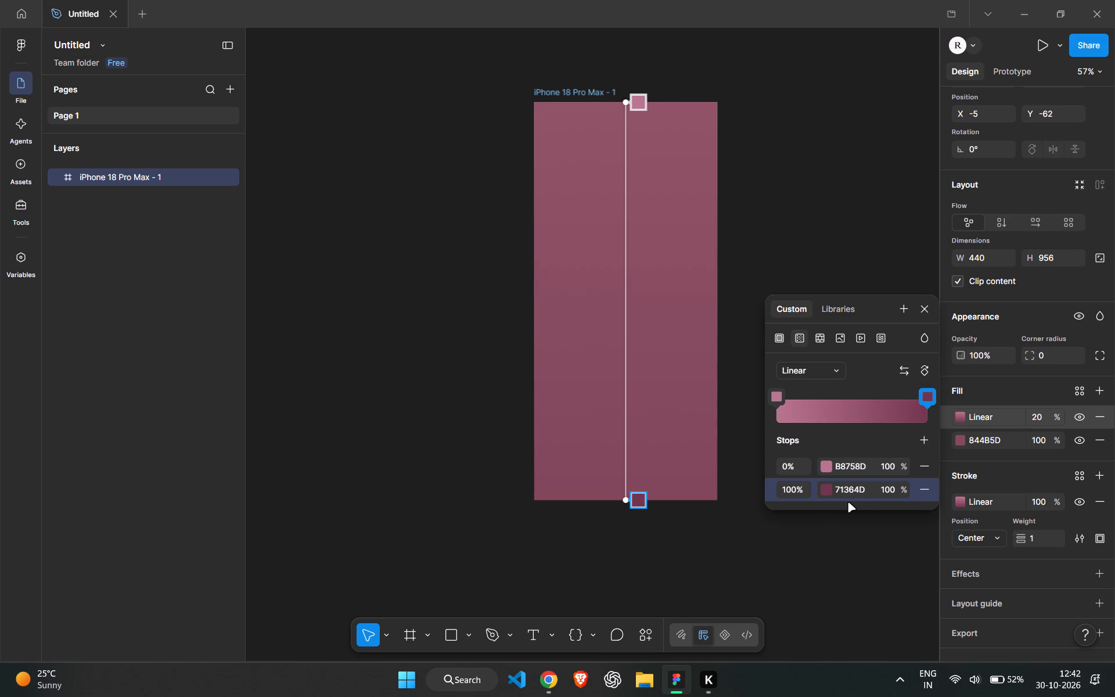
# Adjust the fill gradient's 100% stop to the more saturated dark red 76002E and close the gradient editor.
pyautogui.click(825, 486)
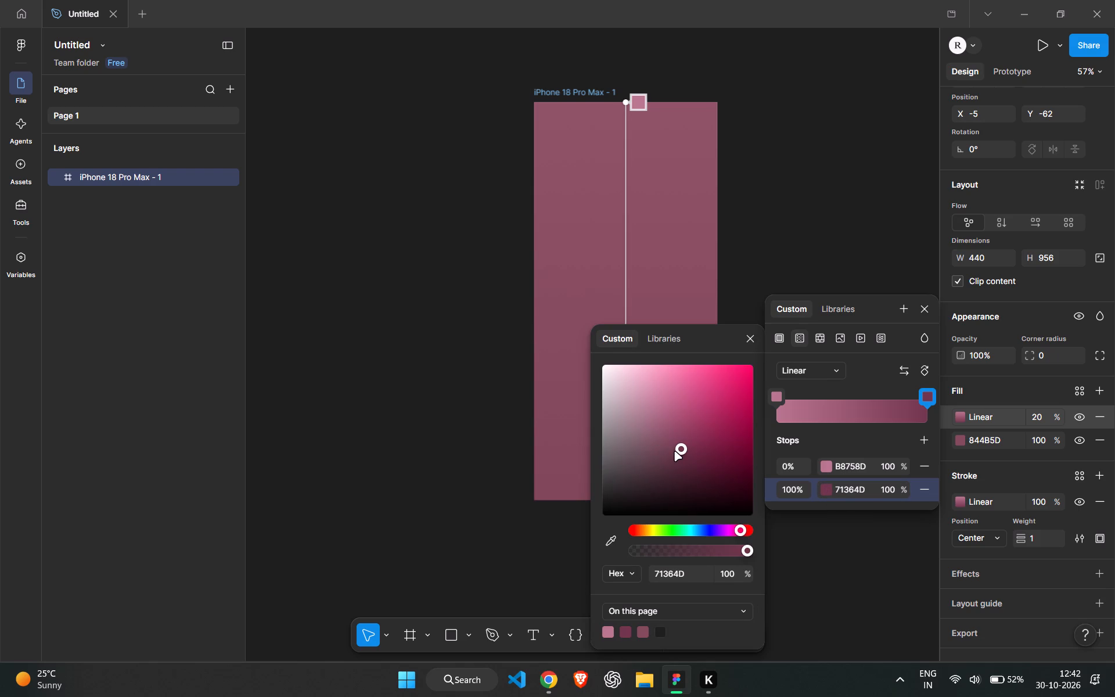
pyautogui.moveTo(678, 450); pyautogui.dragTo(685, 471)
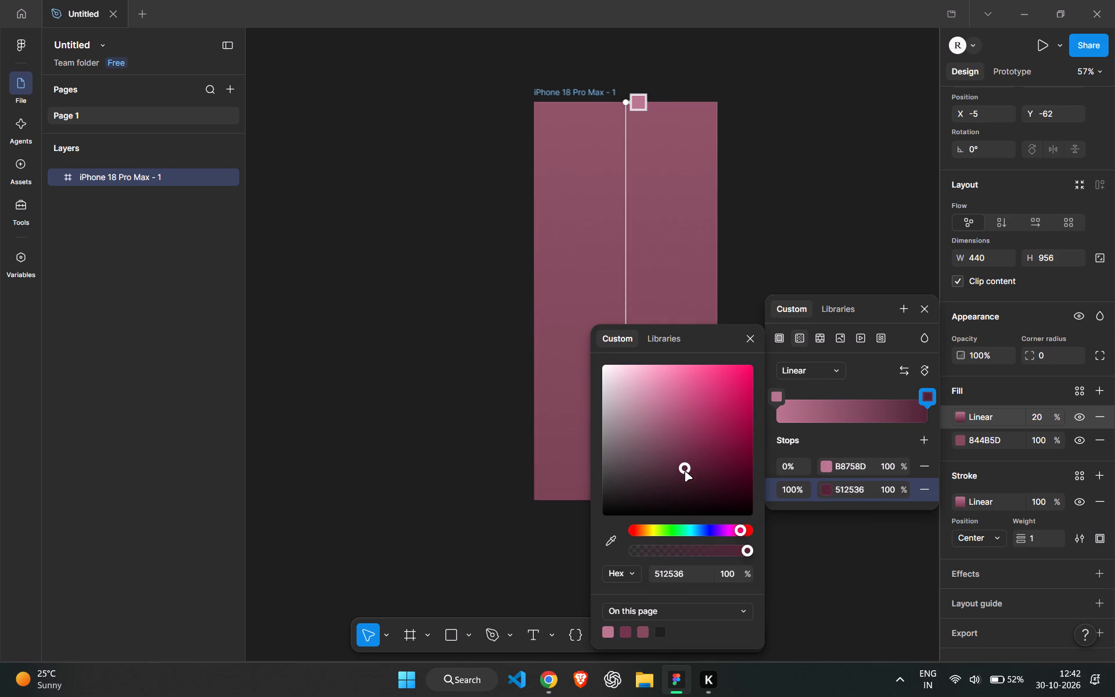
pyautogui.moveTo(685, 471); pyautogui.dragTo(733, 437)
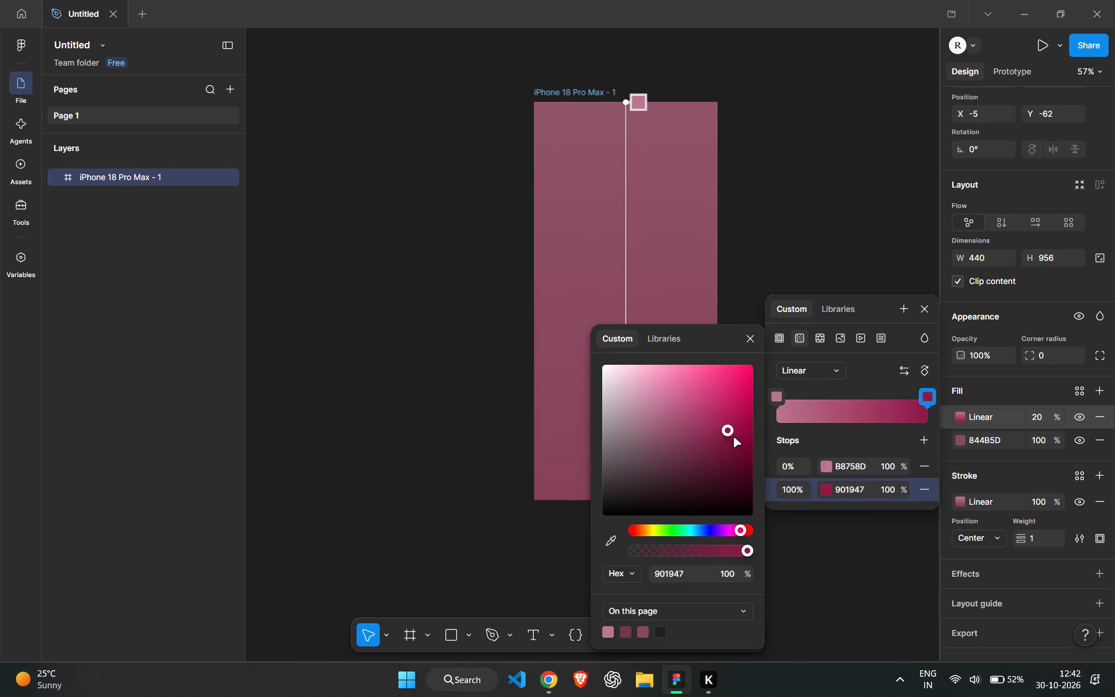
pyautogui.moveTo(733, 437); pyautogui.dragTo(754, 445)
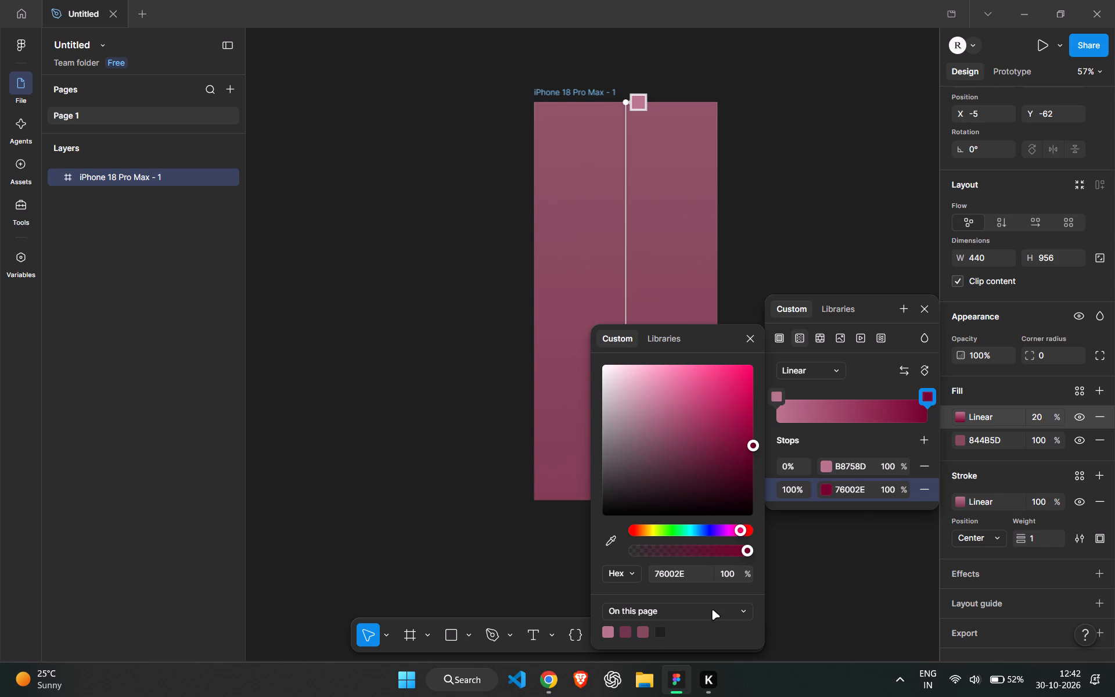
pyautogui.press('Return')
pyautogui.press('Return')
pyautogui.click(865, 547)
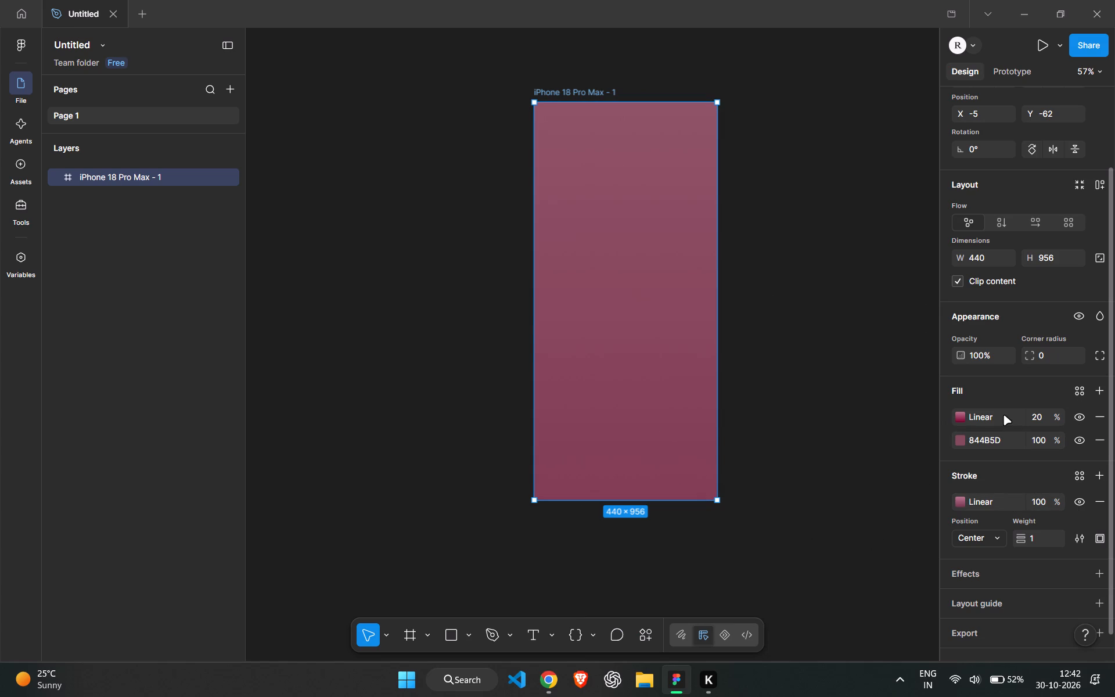
# Set the opacity of the frame's linear gradient fill to 100%.
pyautogui.click(1035, 414)
pyautogui.write('100')
pyautogui.press('Return')
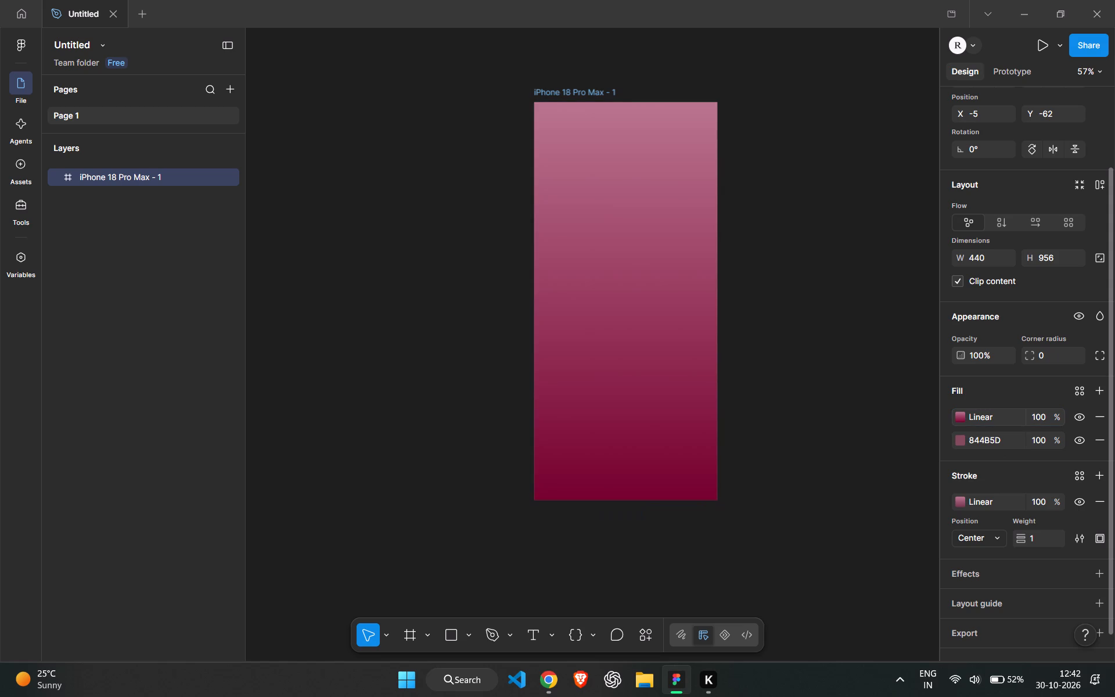
# Reopen the linear gradient fill and set its 100% stop to colour 71364D.
pyautogui.click(999, 415)
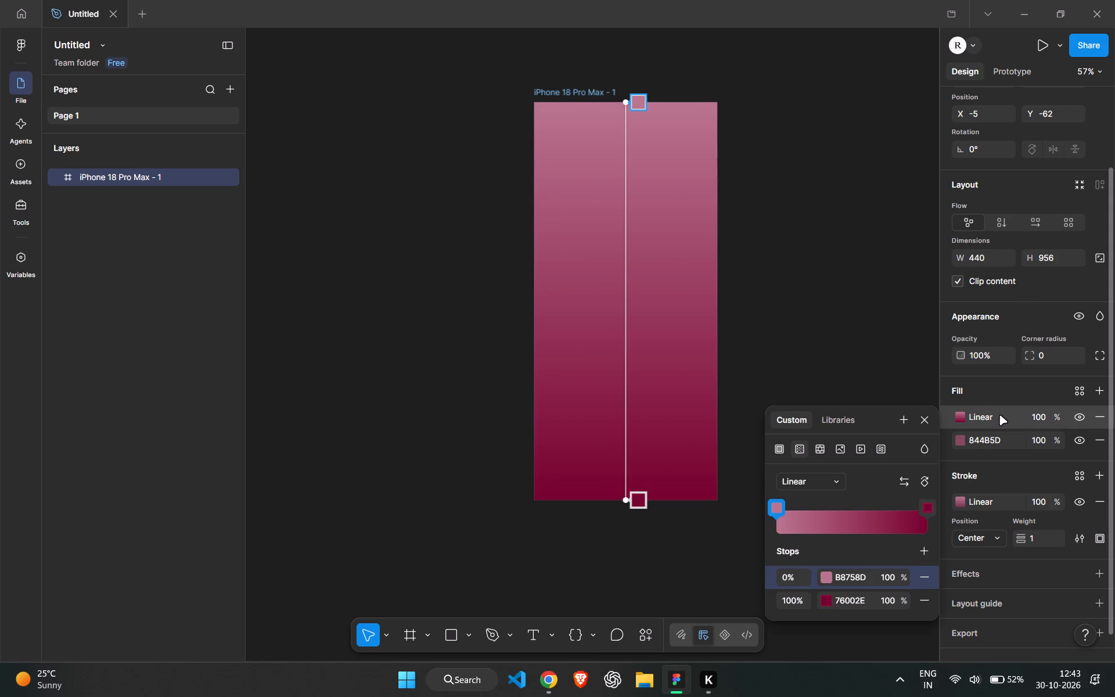
pyautogui.click(854, 600)
pyautogui.doubleClick(854, 600)
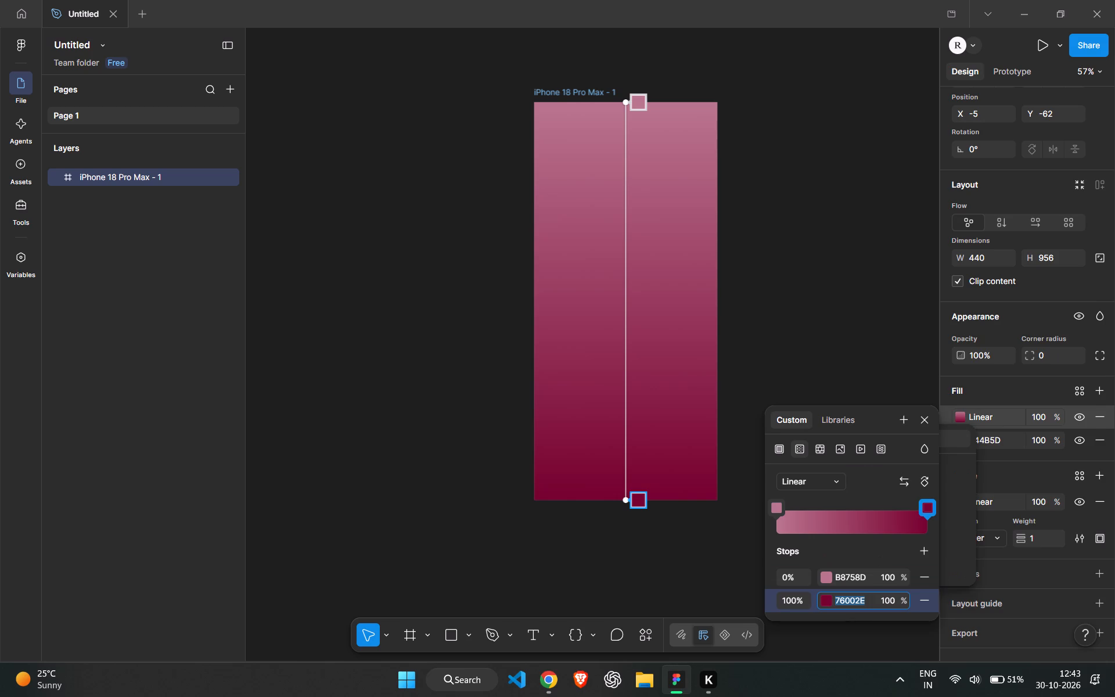
pyautogui.press('super+v')
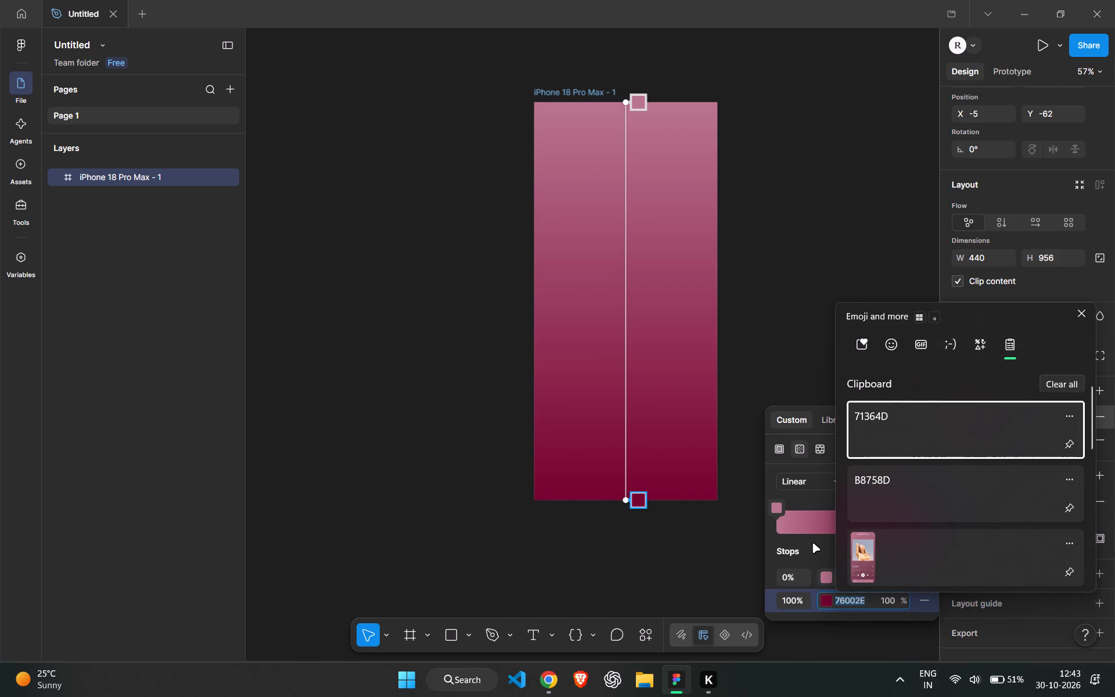
pyautogui.click(812, 542)
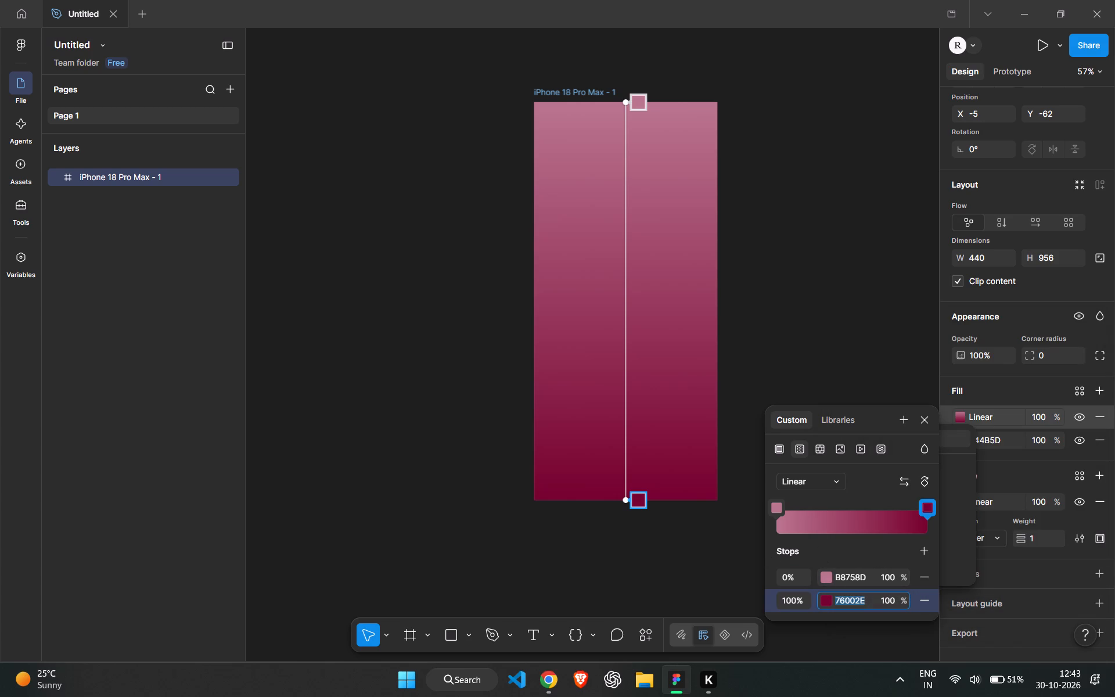
pyautogui.doubleClick(859, 606)
pyautogui.doubleClick(859, 606)
pyautogui.press('super+v')
pyautogui.click(904, 432)
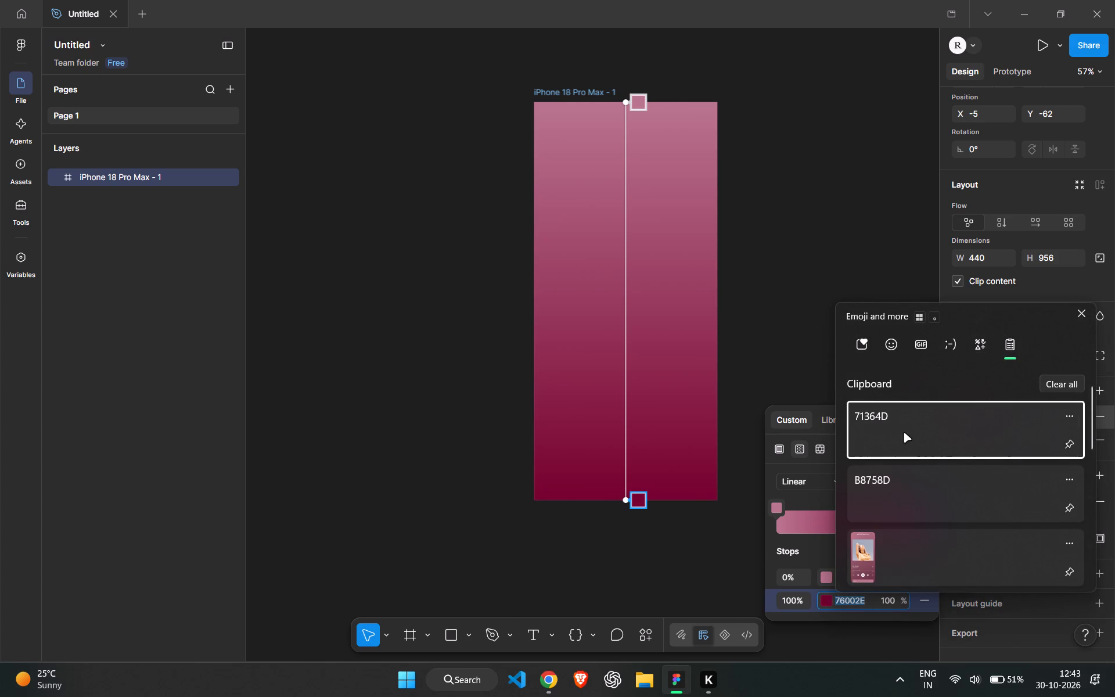
# Set the colour of the fill gradient's 100% stop to 71364D.
pyautogui.hotkey('ctrl', 'v')
pyautogui.press('Return')
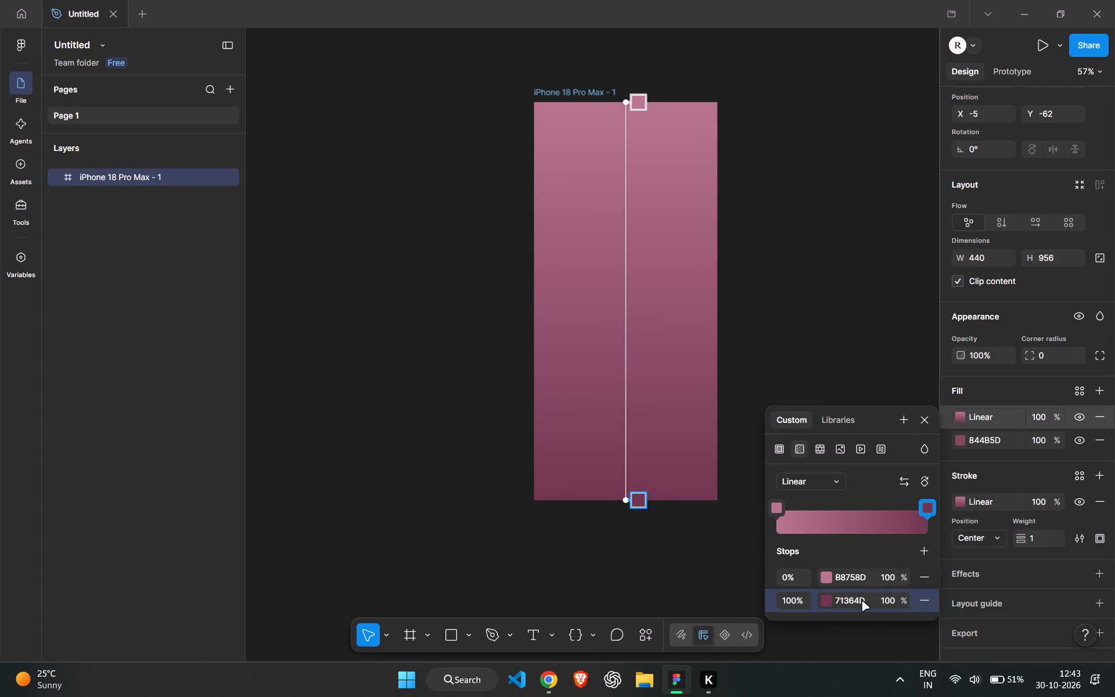
# Reposition the fill gradient's dark 71364D stop along the gradient line to about 55%.
pyautogui.moveTo(641, 499); pyautogui.dragTo(646, 368)
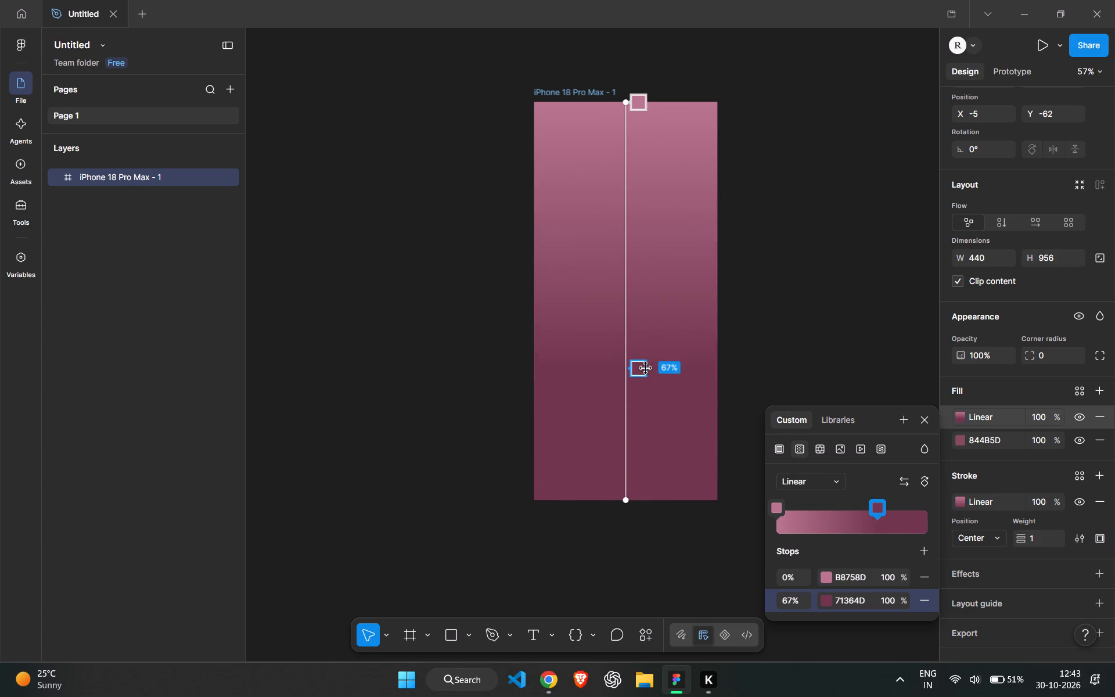
pyautogui.moveTo(646, 368); pyautogui.dragTo(648, 384)
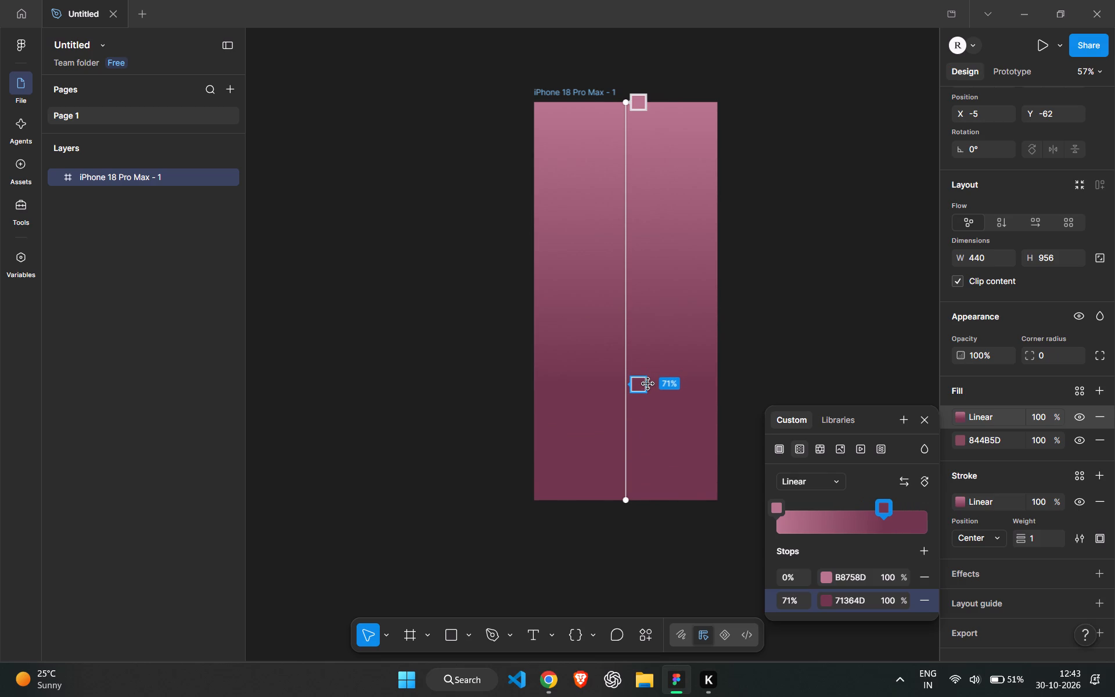
pyautogui.moveTo(648, 384); pyautogui.dragTo(638, 258)
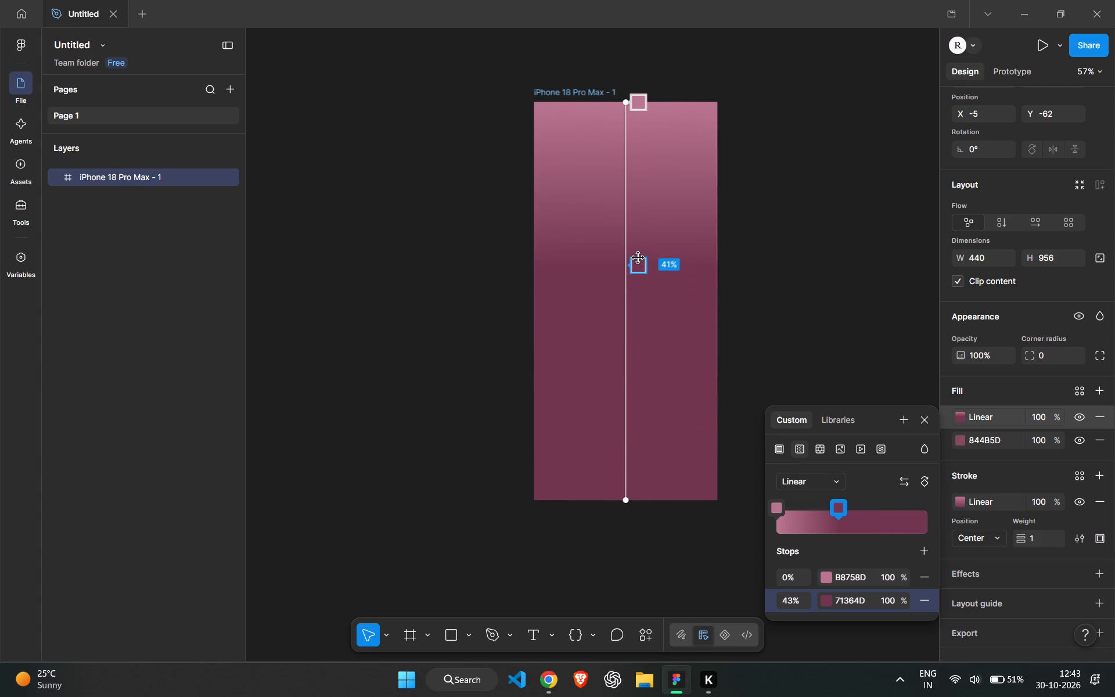
pyautogui.moveTo(638, 258); pyautogui.dragTo(666, 321)
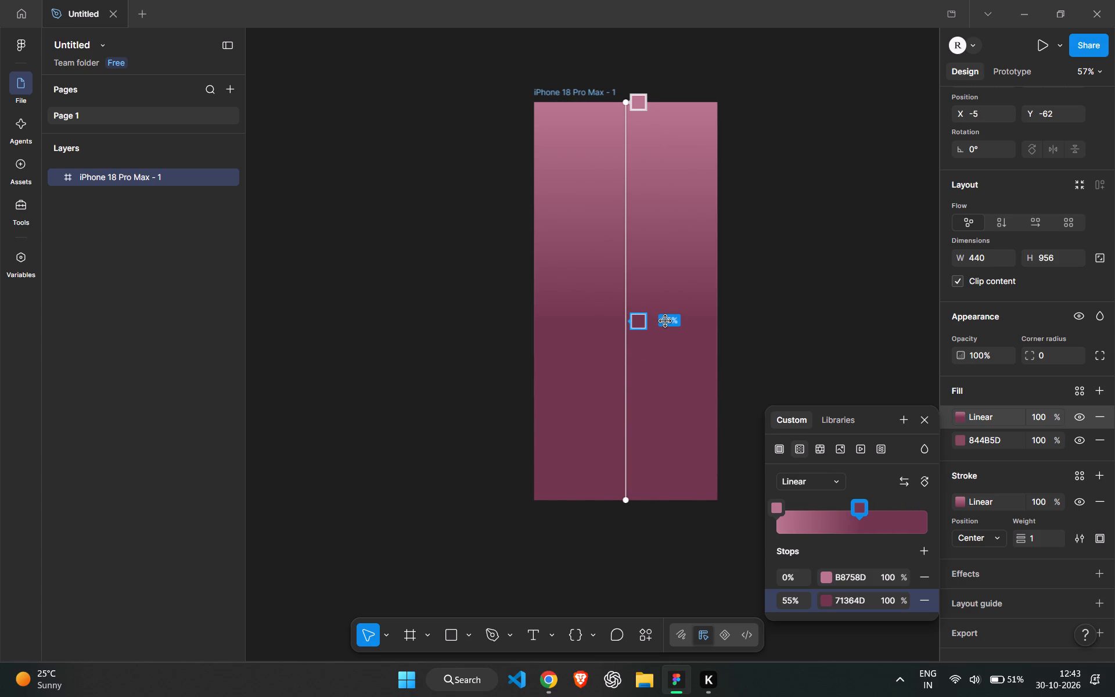
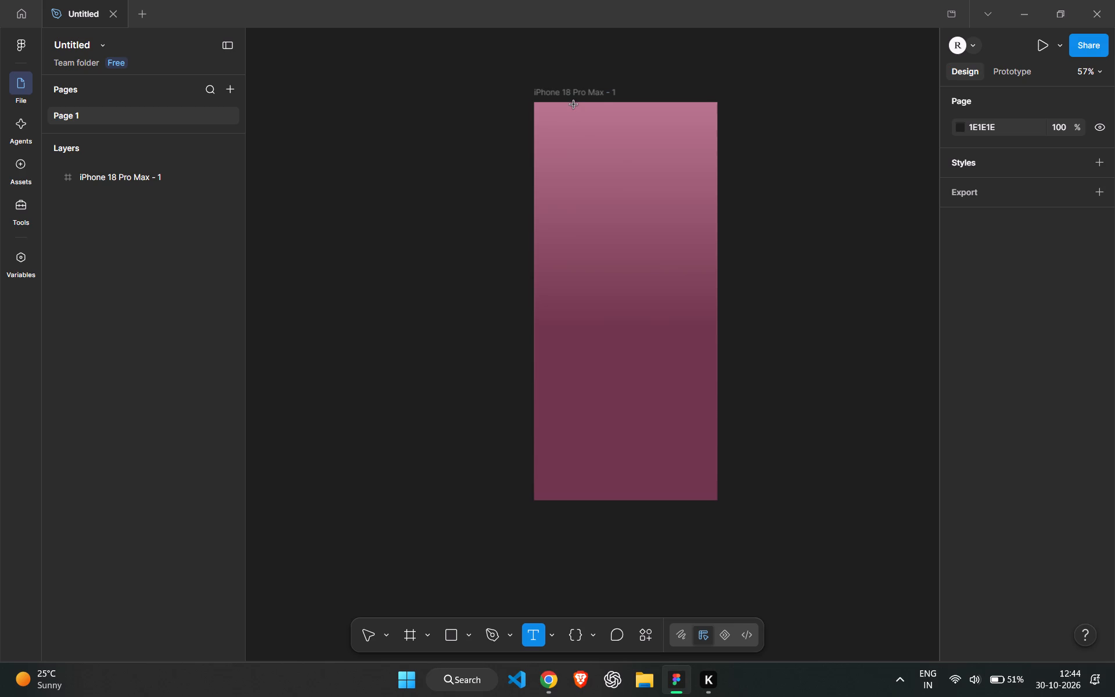
# Add a text box about 258 by 43 at the top edge of the iPhone 18 Pro Max frame and start its text with PLA.
pyautogui.moveTo(574, 105); pyautogui.dragTo(681, 120)
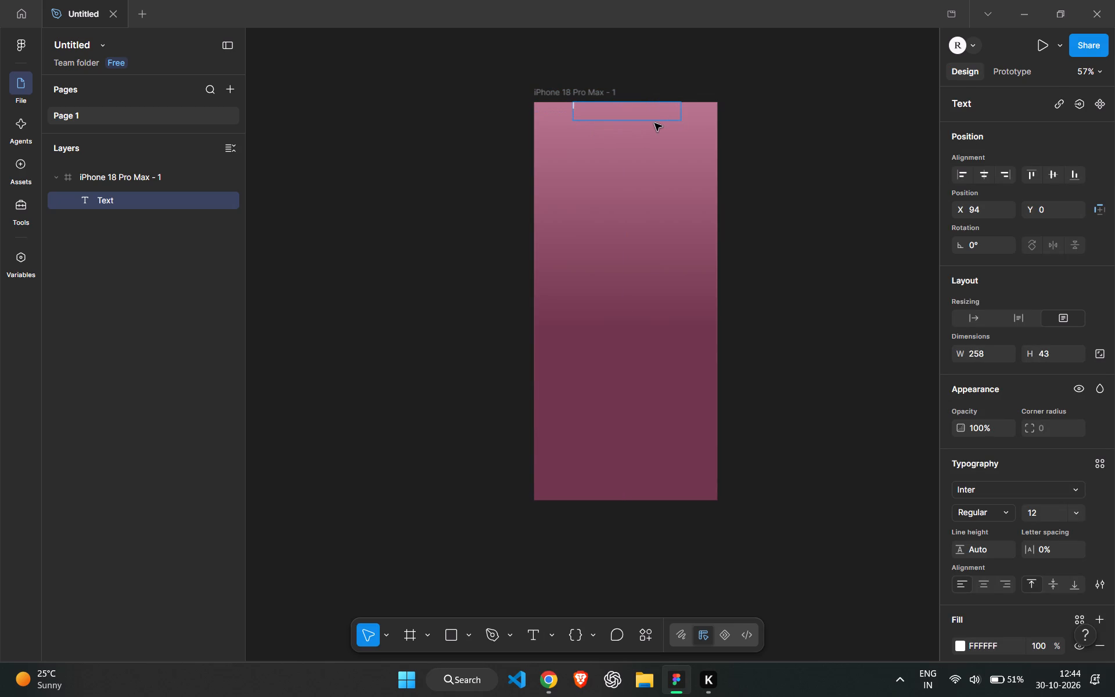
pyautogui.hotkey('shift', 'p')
# Continue the text in the box at the top of the iPhone frame so it reads "PLAYING FROM PLAYLIS".
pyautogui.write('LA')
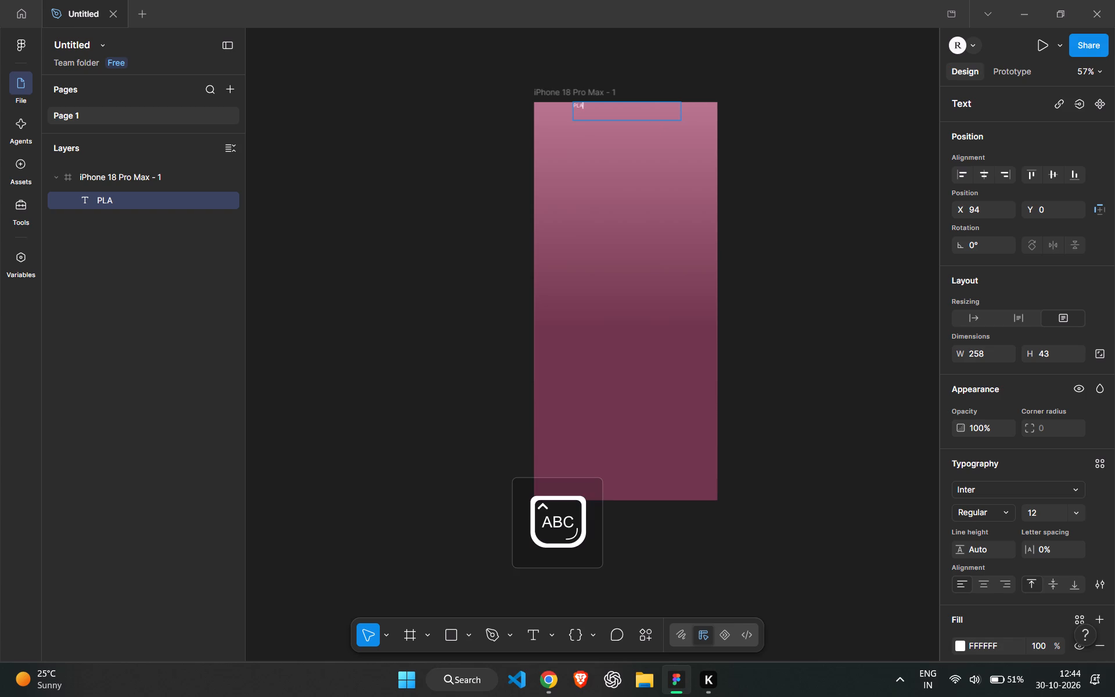
pyautogui.write('YING')
pyautogui.press('space')
pyautogui.press('space')
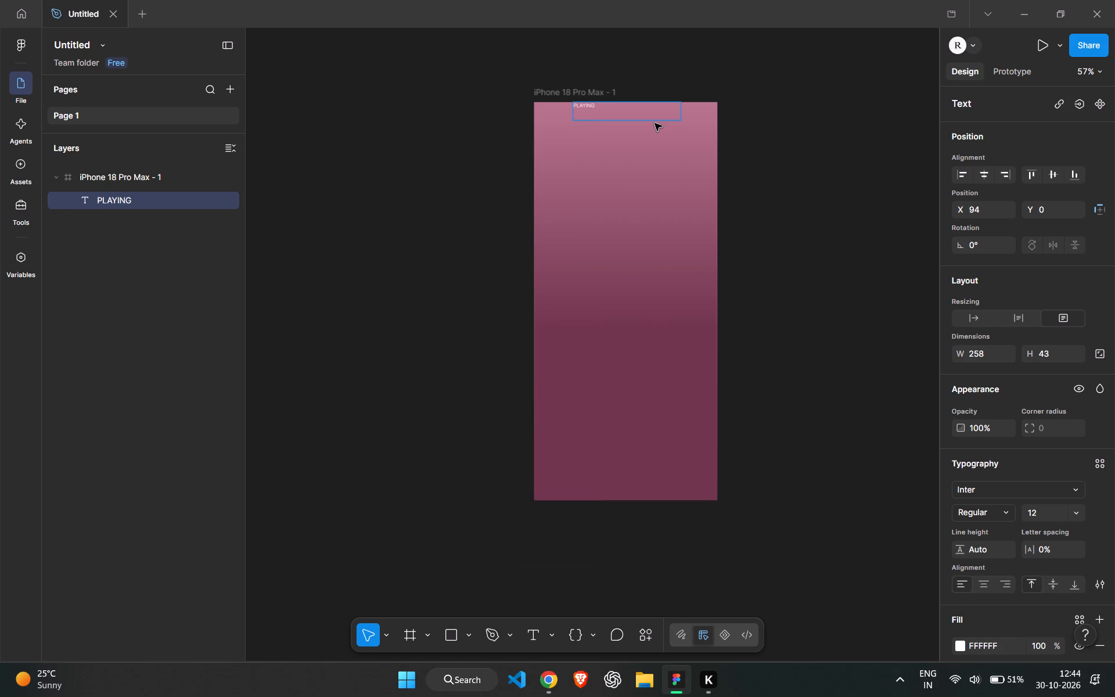
pyautogui.write('FROM')
pyautogui.press('space')
pyautogui.write('PLAYLIS')
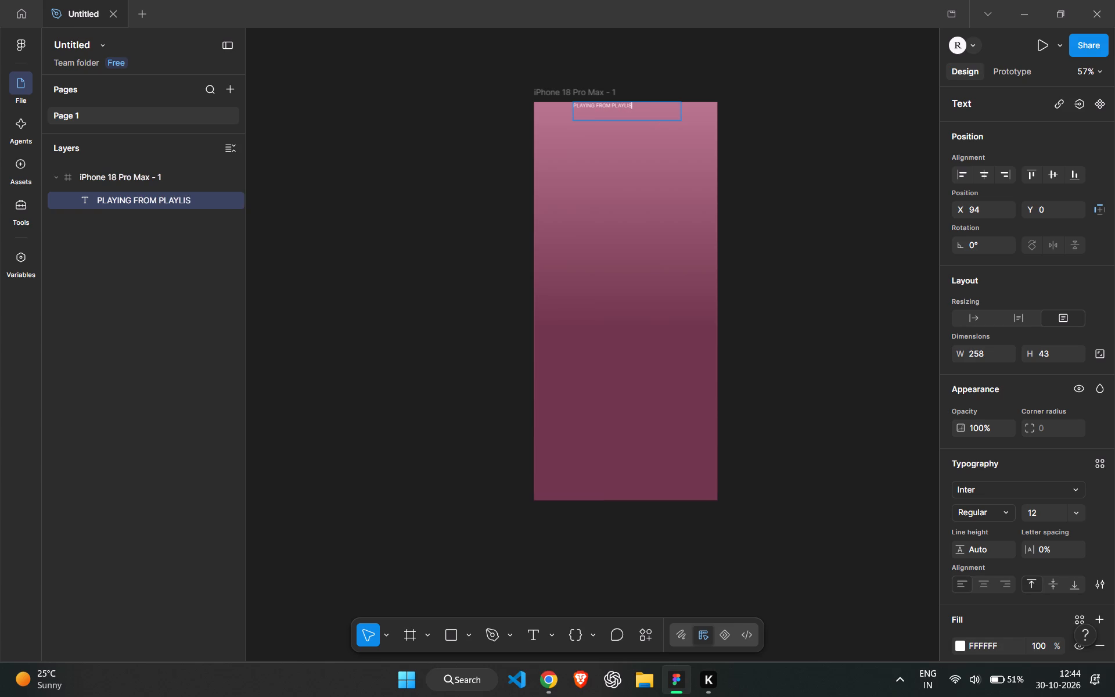
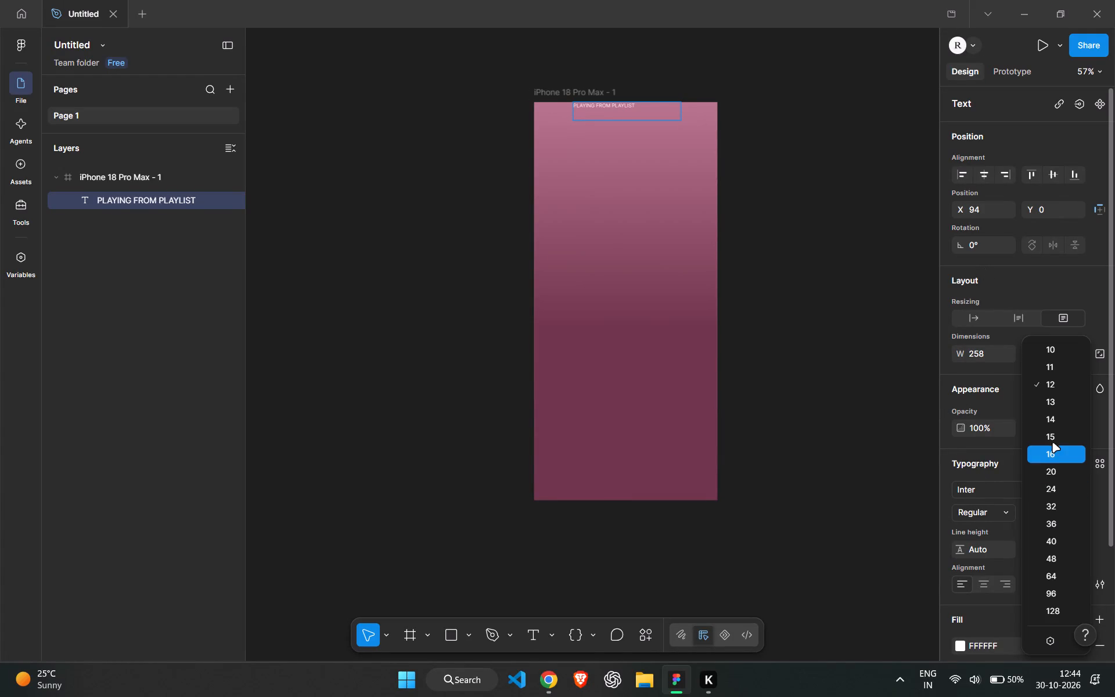
# Set the font size of the whole "PLAYING FROM PLAYLIST" heading text to 16.
pyautogui.click(1054, 449)
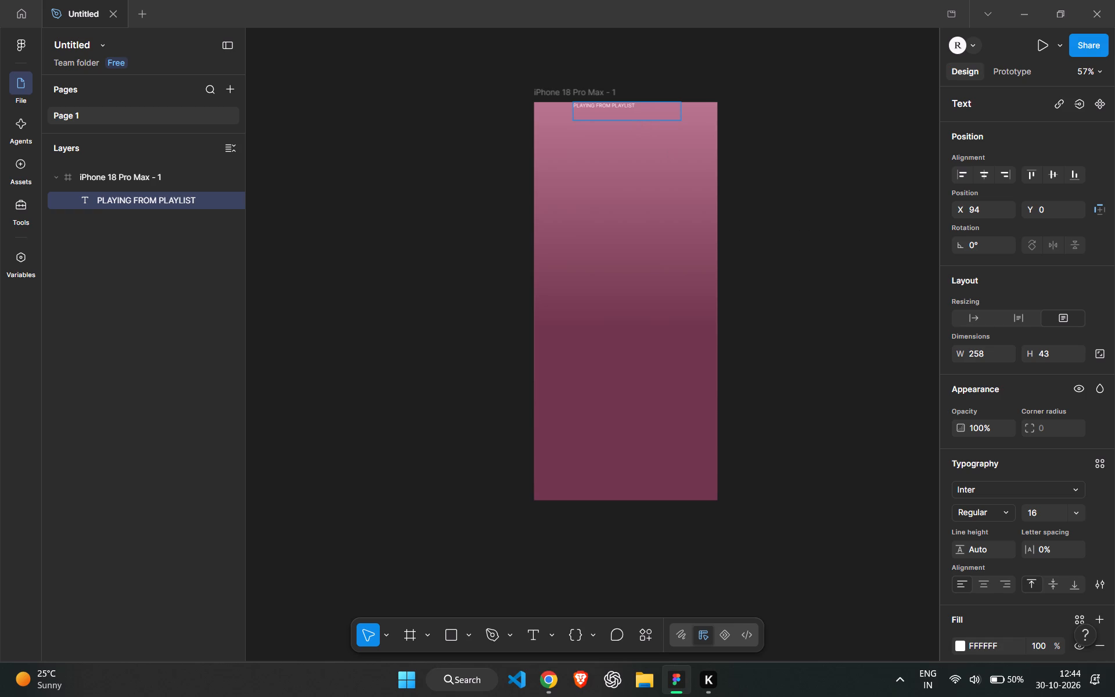
pyautogui.moveTo(639, 109); pyautogui.dragTo(552, 105)
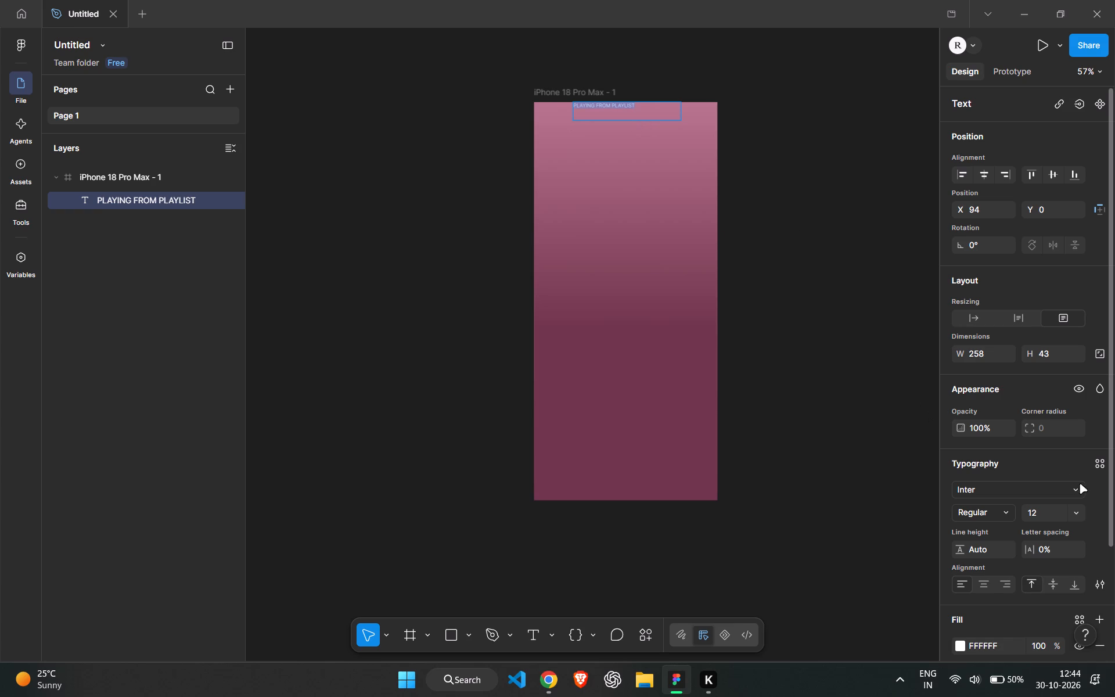
pyautogui.click(1076, 517)
pyautogui.click(1058, 457)
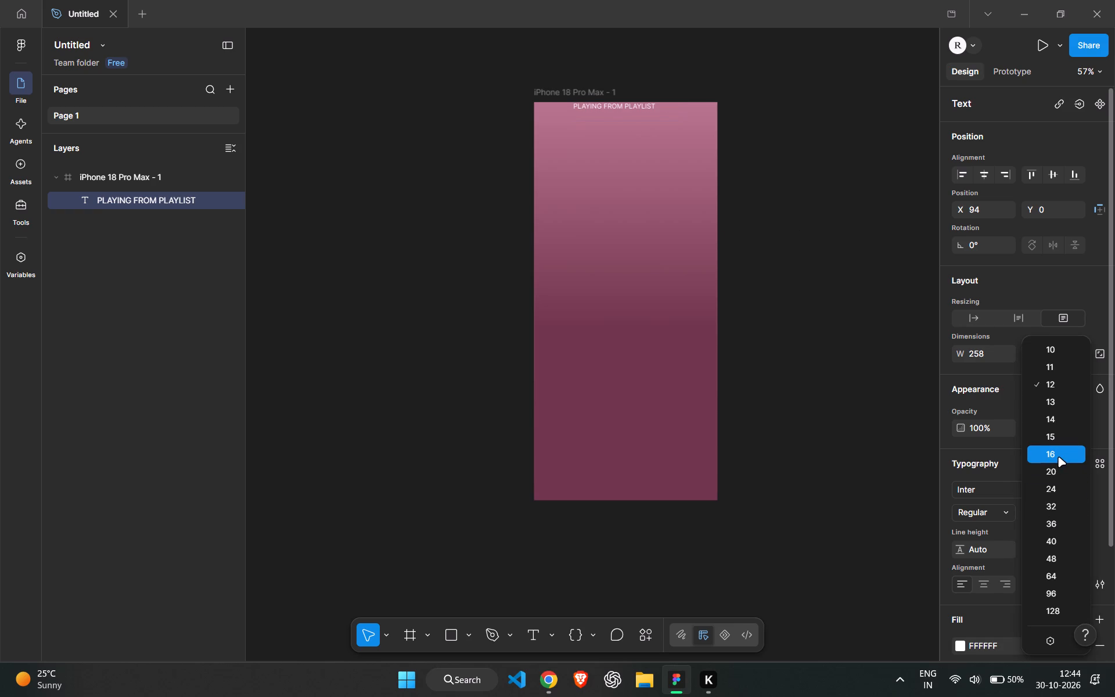
pyautogui.click(635, 108)
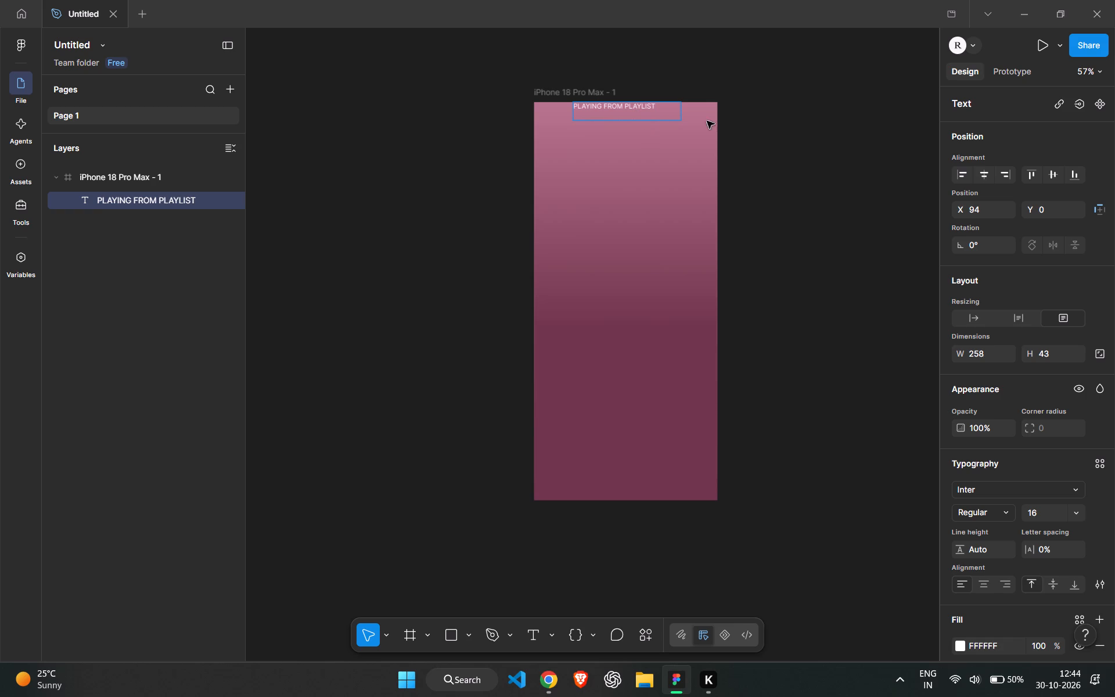
pyautogui.click(750, 120)
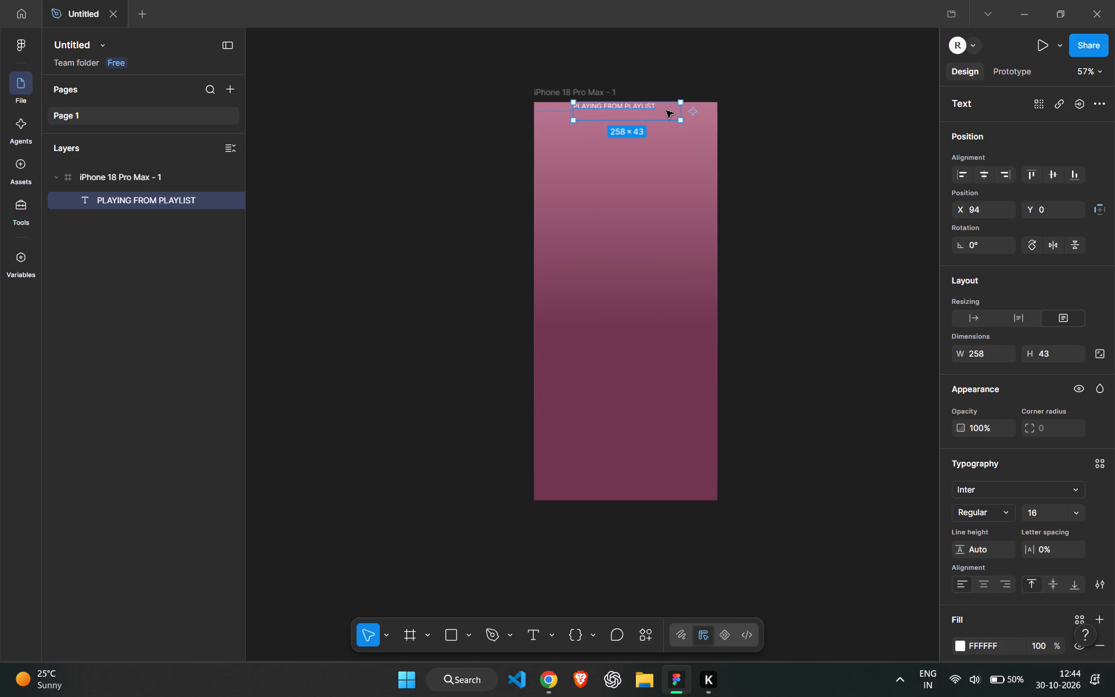
# Move the "PLAYING FROM PLAYLIST" heading to about X 123, Y 26 so its text sits centred near the top of the iPhone frame.
pyautogui.moveTo(666, 110); pyautogui.dragTo(674, 116)
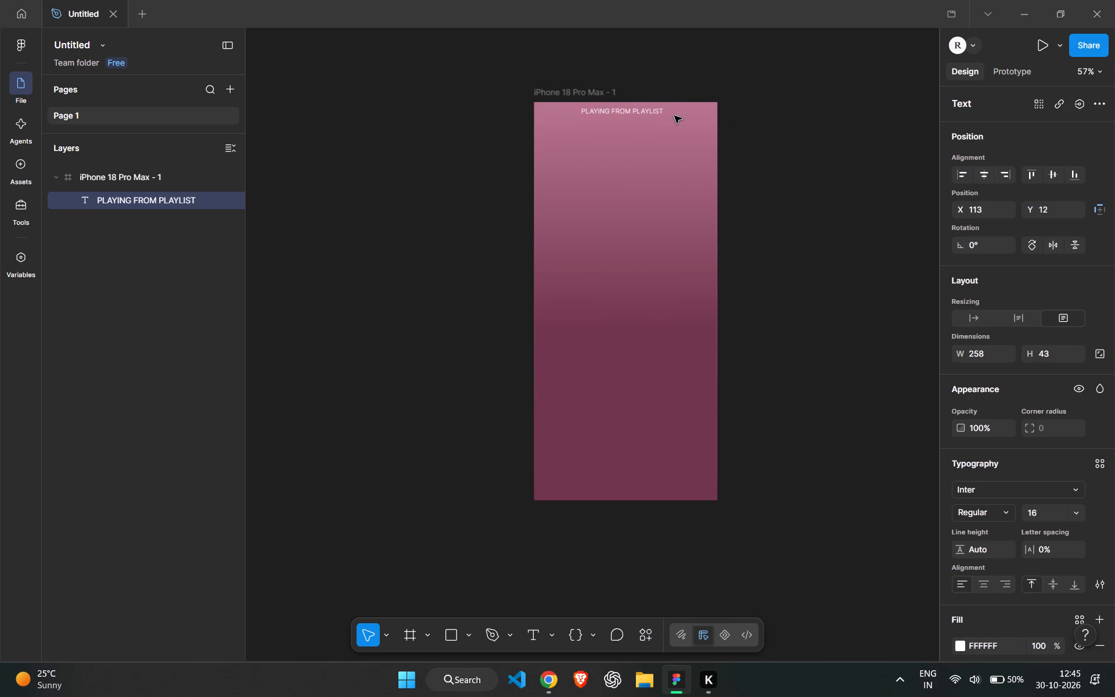
pyautogui.moveTo(674, 116); pyautogui.dragTo(682, 116)
pyautogui.moveTo(682, 116); pyautogui.dragTo(676, 113)
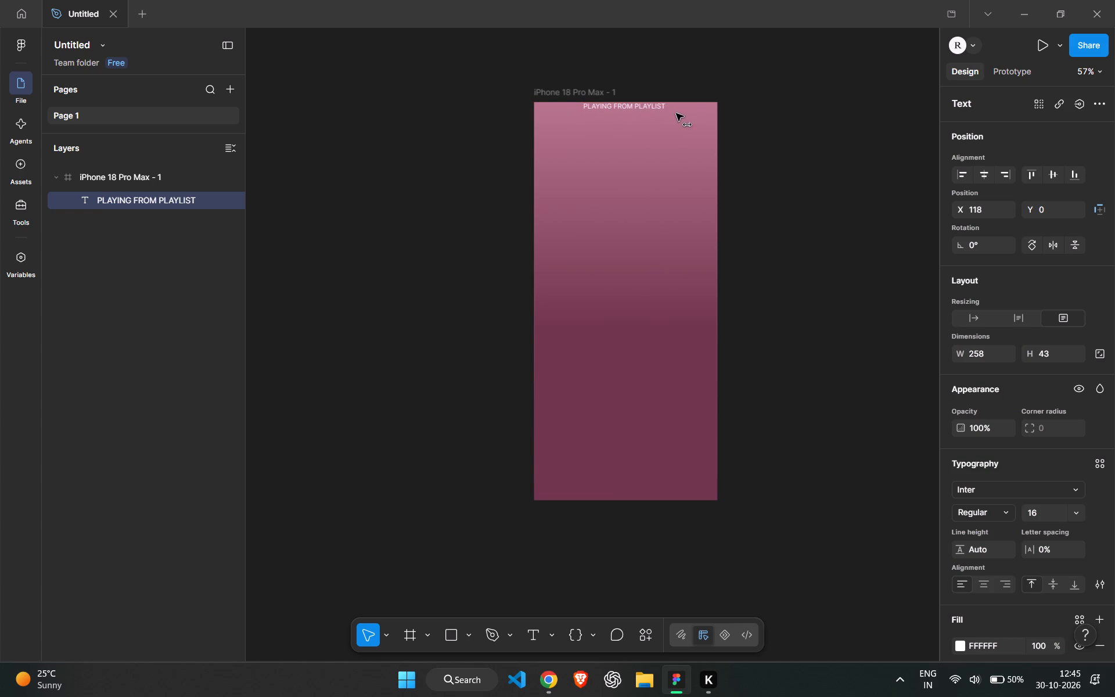
pyautogui.moveTo(676, 113); pyautogui.dragTo(685, 127)
pyautogui.moveTo(685, 127); pyautogui.dragTo(689, 128)
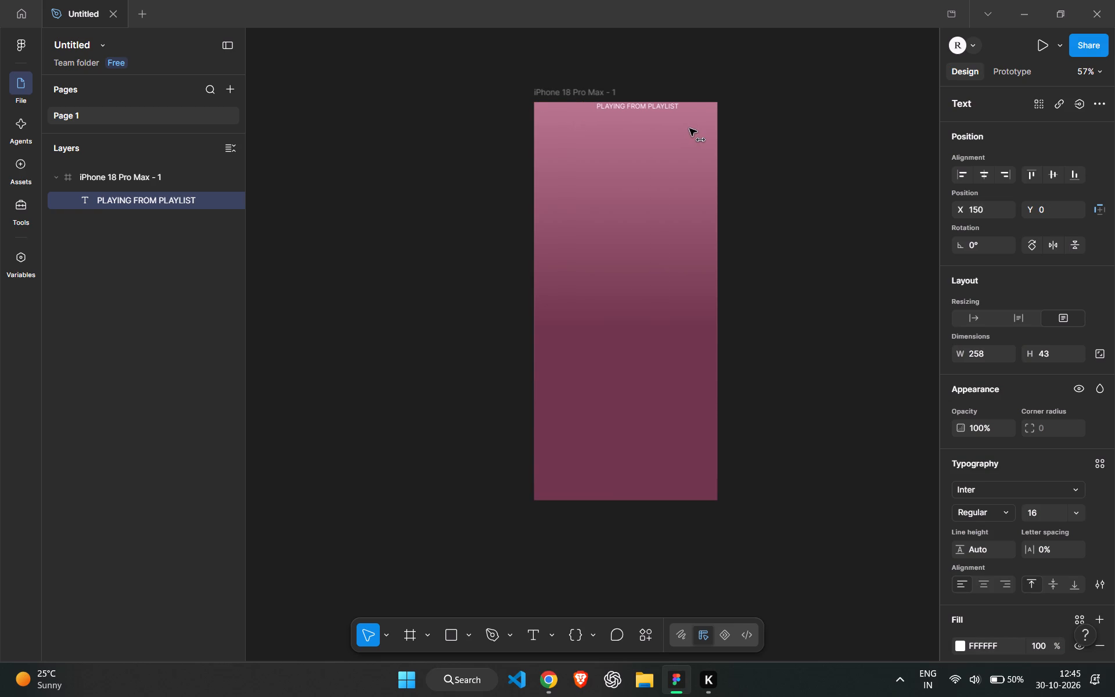
pyautogui.moveTo(689, 128); pyautogui.dragTo(685, 135)
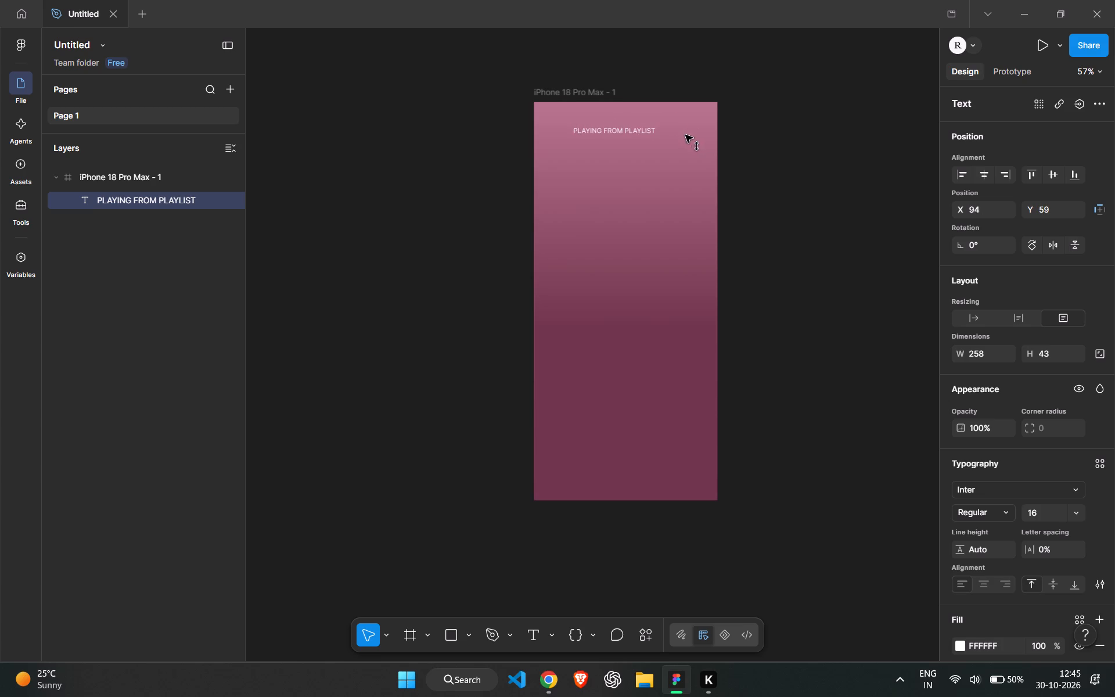
pyautogui.moveTo(685, 135); pyautogui.dragTo(680, 129)
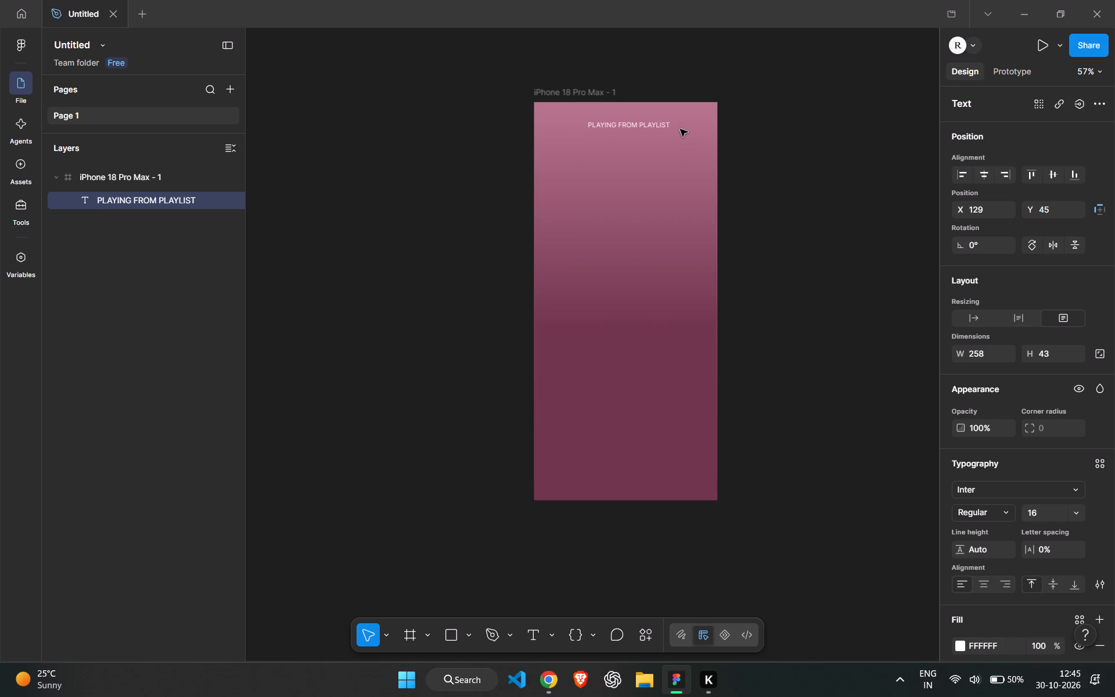
pyautogui.moveTo(680, 129); pyautogui.dragTo(681, 122)
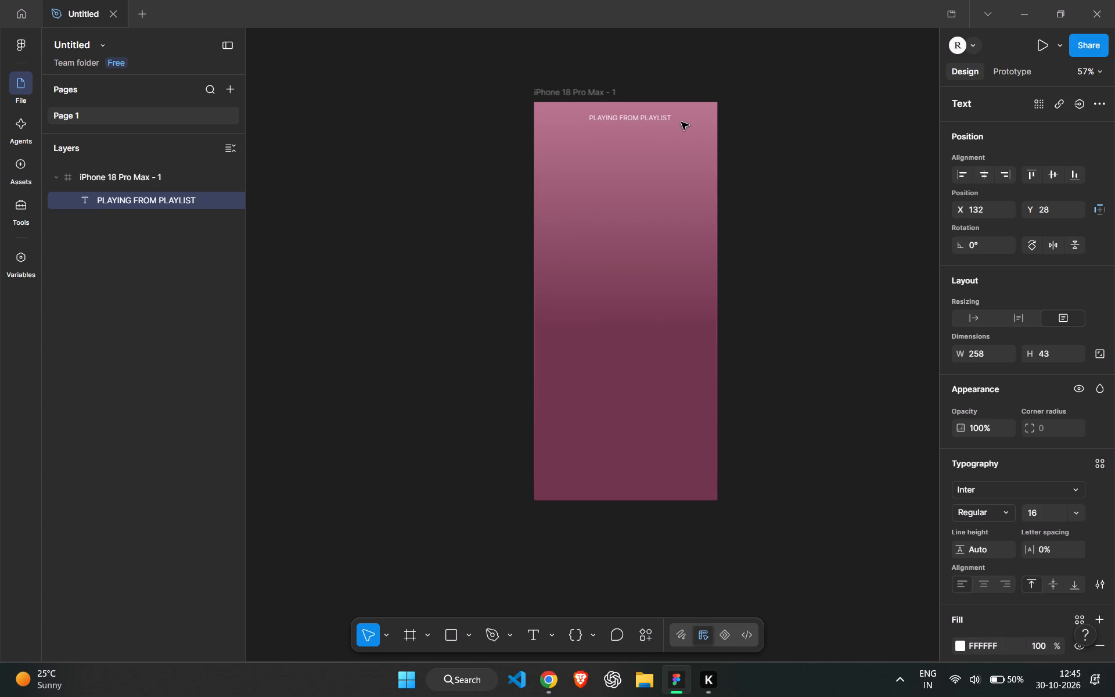
pyautogui.moveTo(681, 122); pyautogui.dragTo(677, 120)
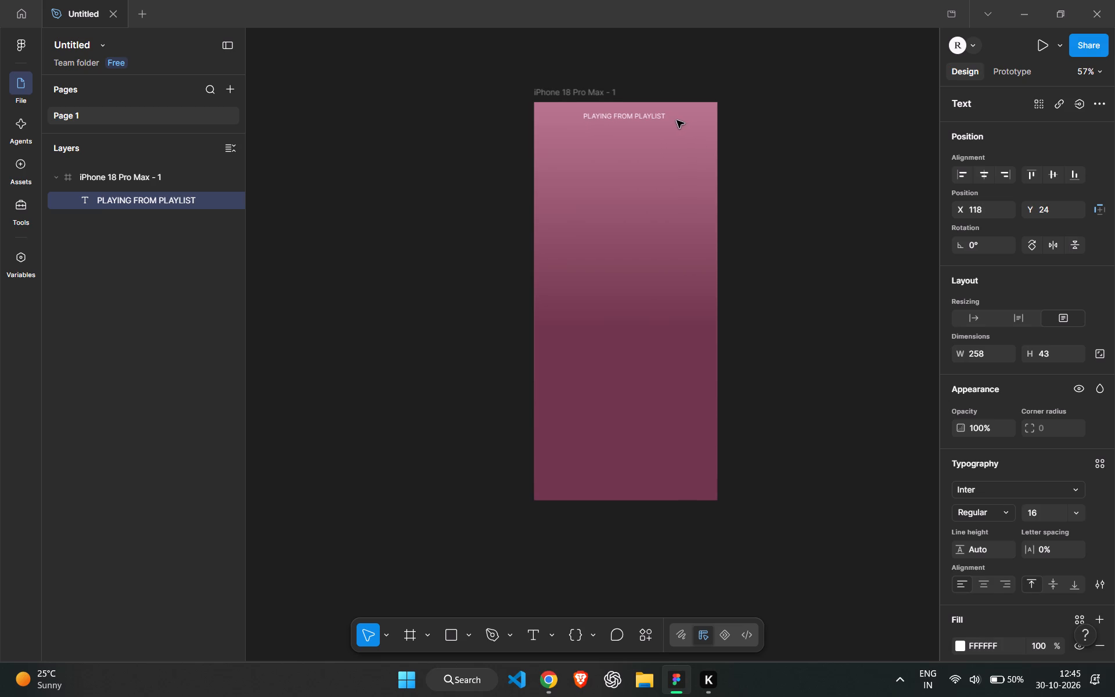
pyautogui.moveTo(677, 120); pyautogui.dragTo(679, 120)
pyautogui.moveTo(679, 120); pyautogui.dragTo(679, 121)
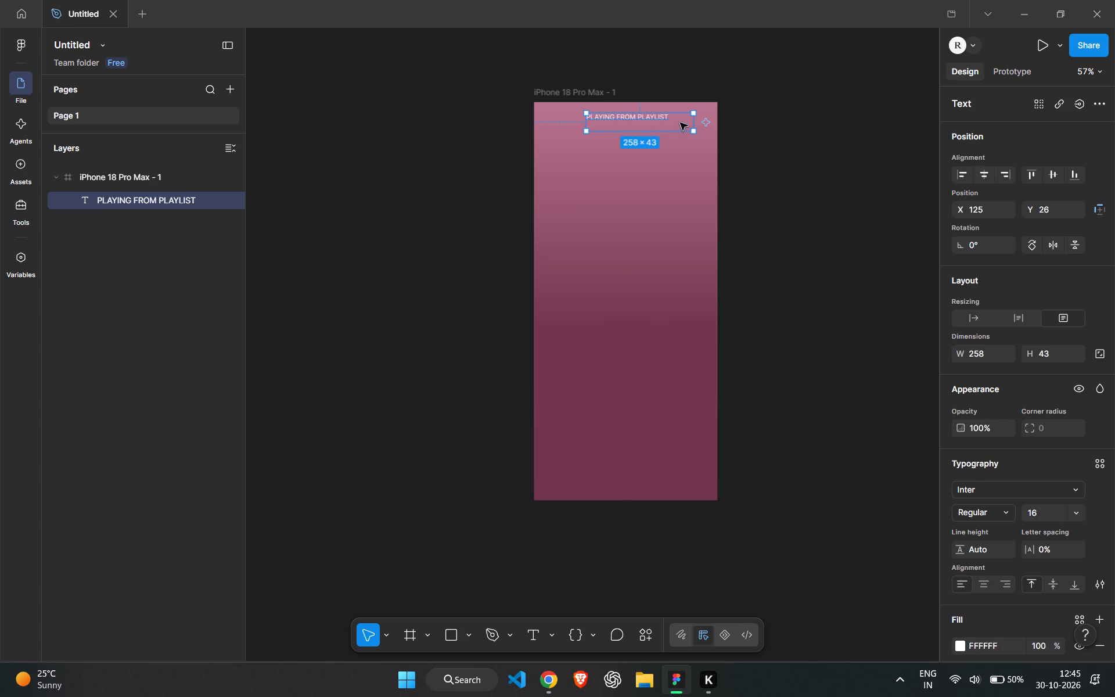
pyautogui.click(680, 124)
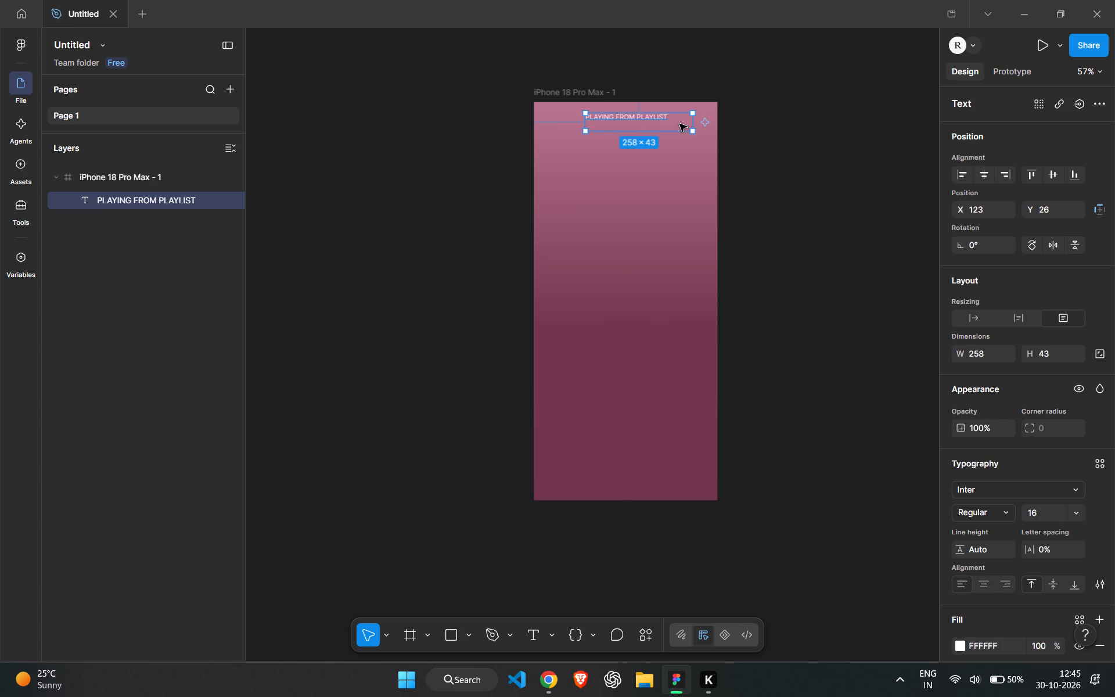
pyautogui.click(787, 120)
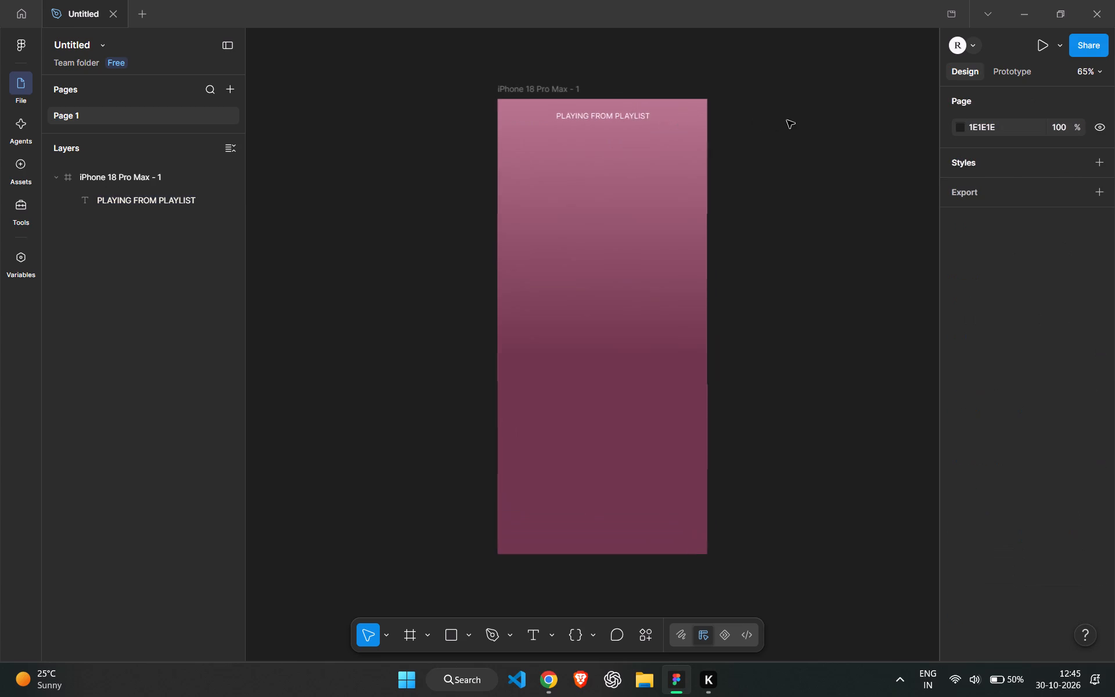
pyautogui.scroll(-1, 787, 120)
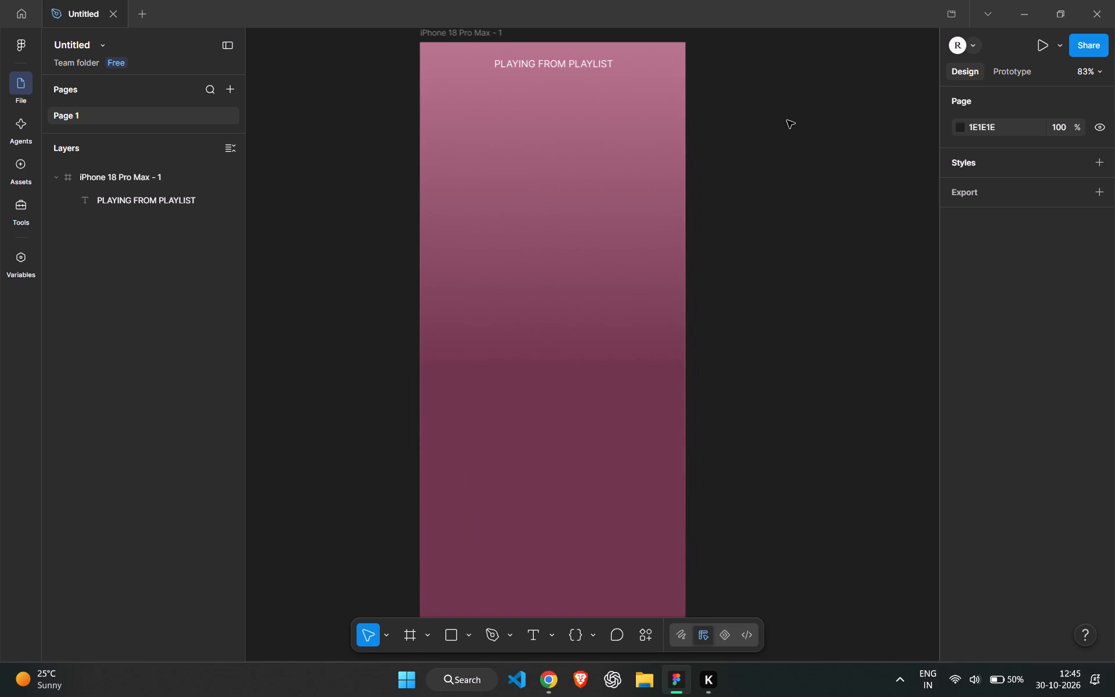
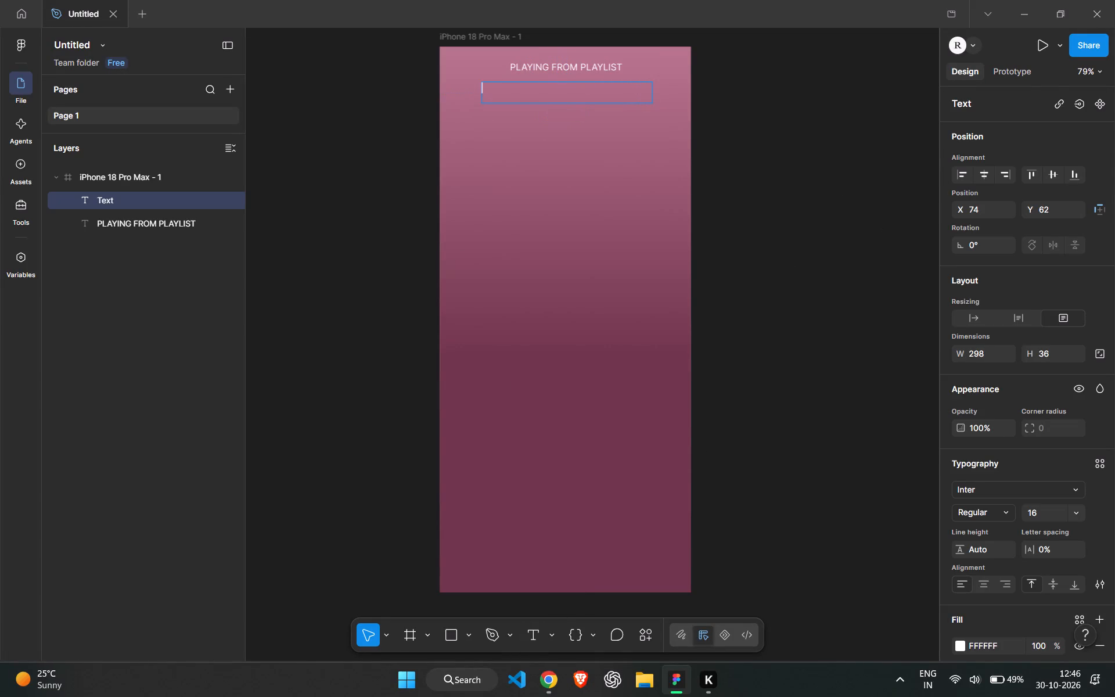
# Enter "BEST OF THE YEAR FOR YOU" in the empty text box below the PLAYING FROM PLAYLIST line.
pyautogui.write('BES')
pyautogui.write('T OF THE YEAR FRO')
pyautogui.press('space')
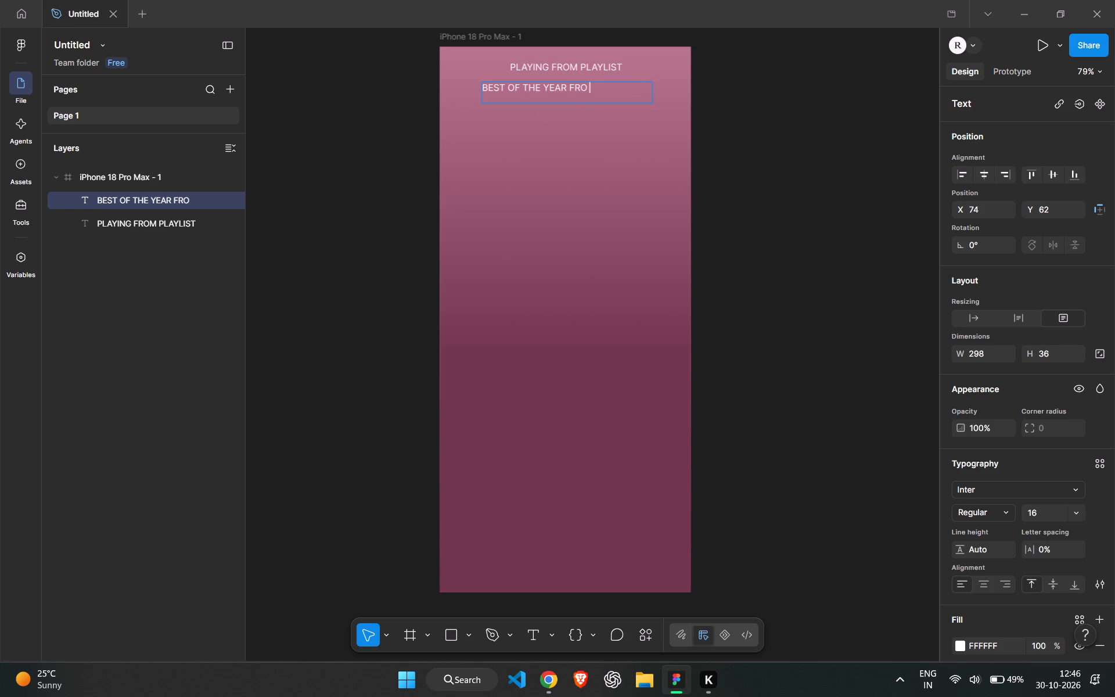
pyautogui.press('BackSpace')
pyautogui.press('BackSpace')
pyautogui.press('BackSpace')
pyautogui.write('OR YOU')
# Set the whole BEST OF THE YEAR FOR YOU text to the Extra Bold weight, keeping the Inter font.
pyautogui.click(1060, 491)
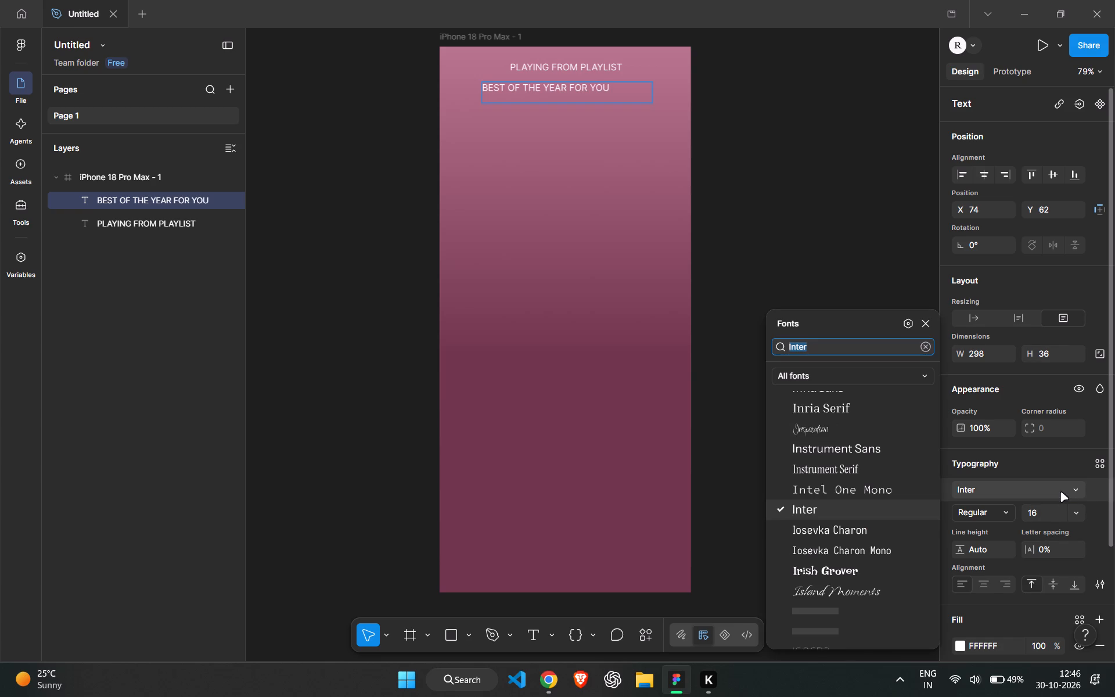
pyautogui.click(1060, 491)
pyautogui.click(1001, 511)
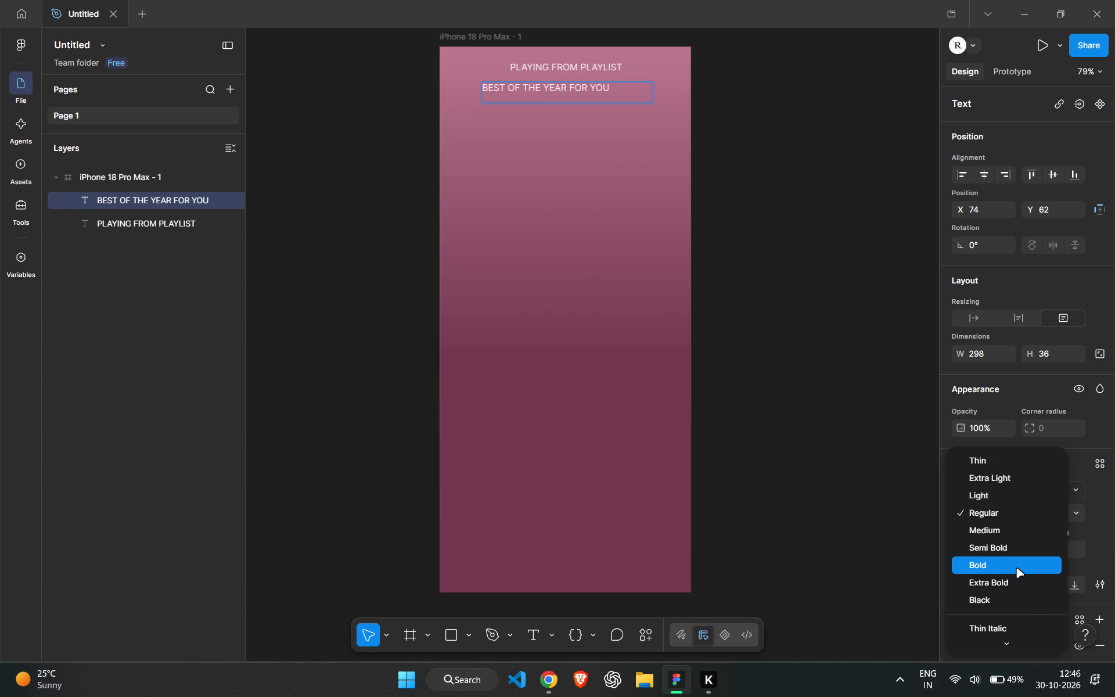
pyautogui.click(1024, 587)
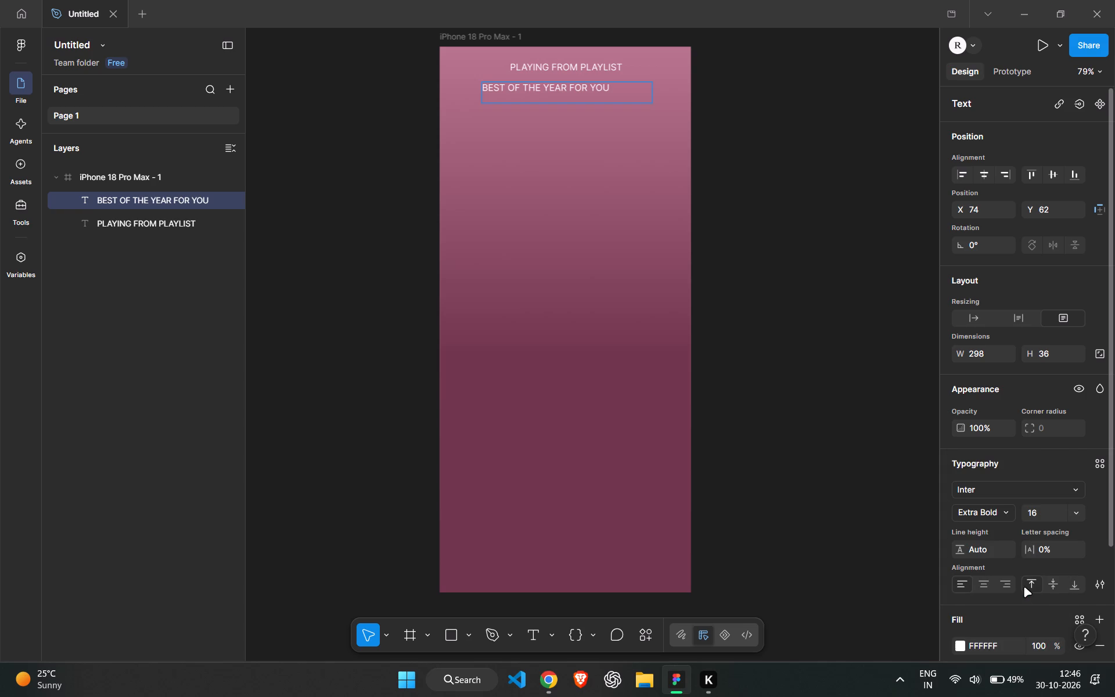
pyautogui.tripleClick(635, 94)
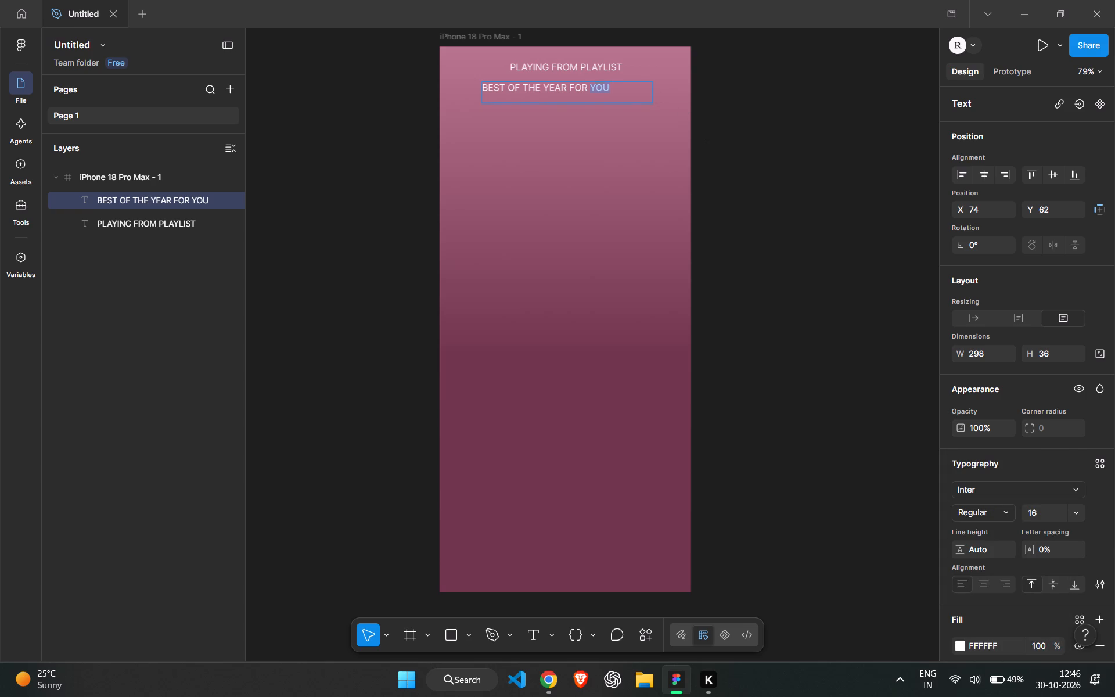
pyautogui.click(990, 508)
pyautogui.click(1008, 583)
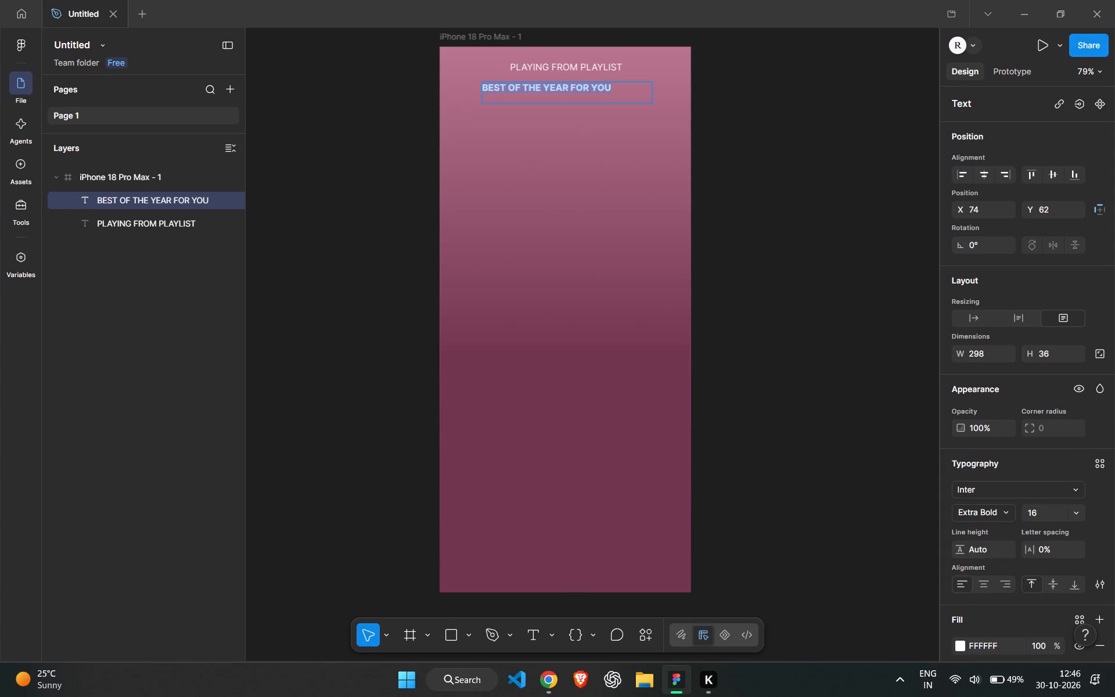
# Move the BEST OF THE YEAR FOR YOU text closer beneath PLAYING FROM PLAYLIST, roughly centred under it, and deselect it.
pyautogui.moveTo(572, 89); pyautogui.dragTo(599, 78)
pyautogui.moveTo(642, 103); pyautogui.dragTo(656, 99)
pyautogui.click(747, 86)
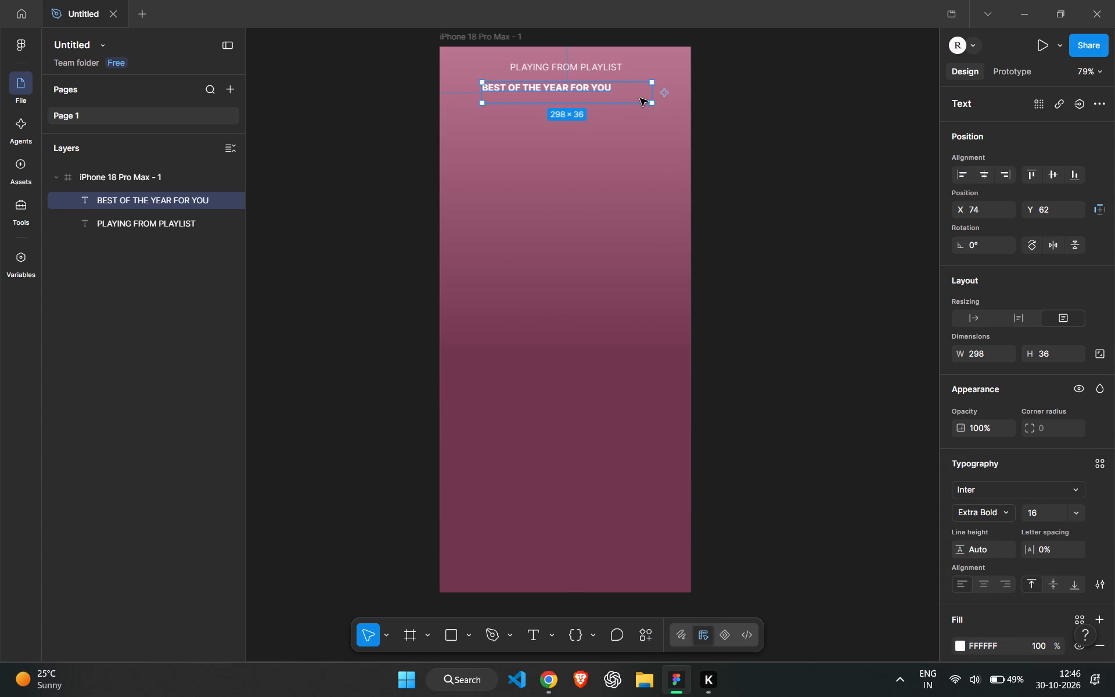
pyautogui.moveTo(640, 98); pyautogui.dragTo(664, 94)
pyautogui.click(832, 113)
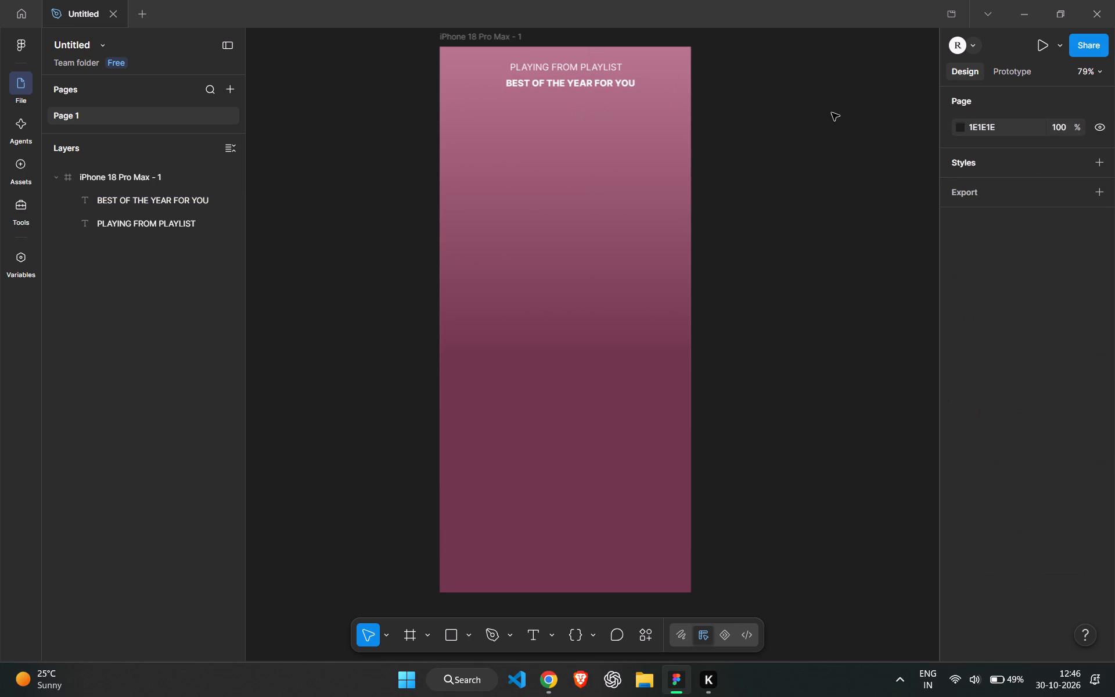